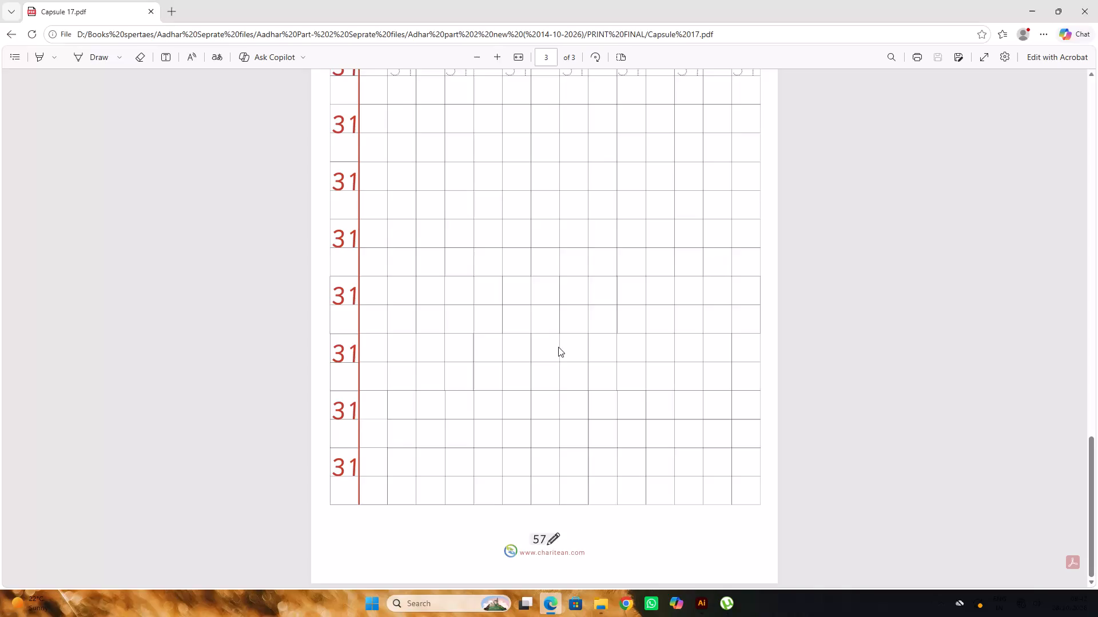
Close the Capsule 17 PDF and switch to the Capsule 18 document in Illustrator.
click(1094, 7)
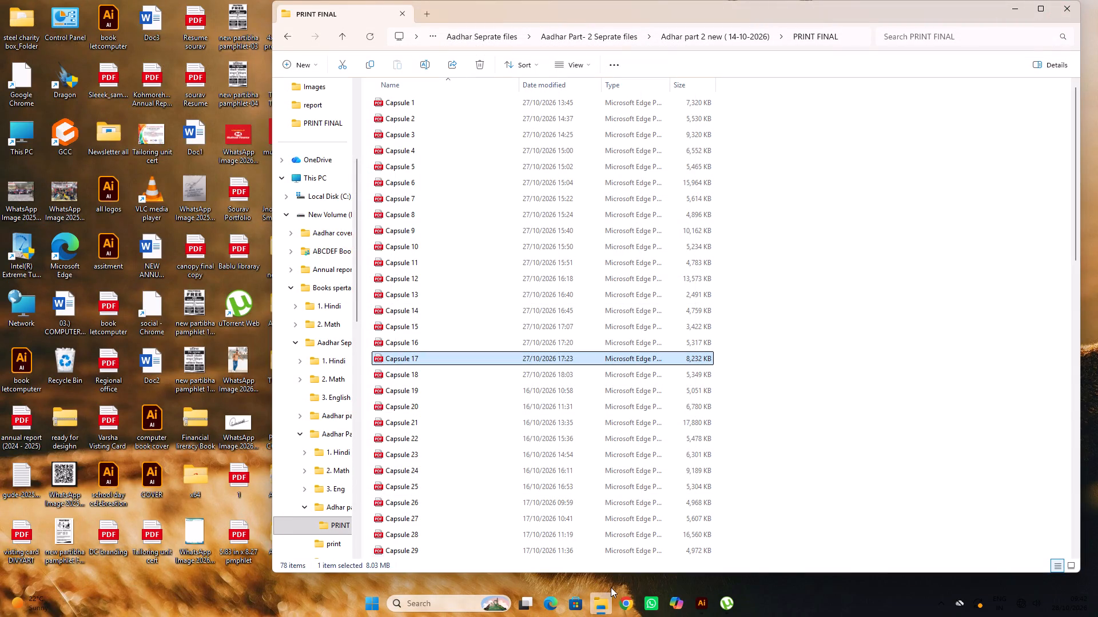
click(699, 599)
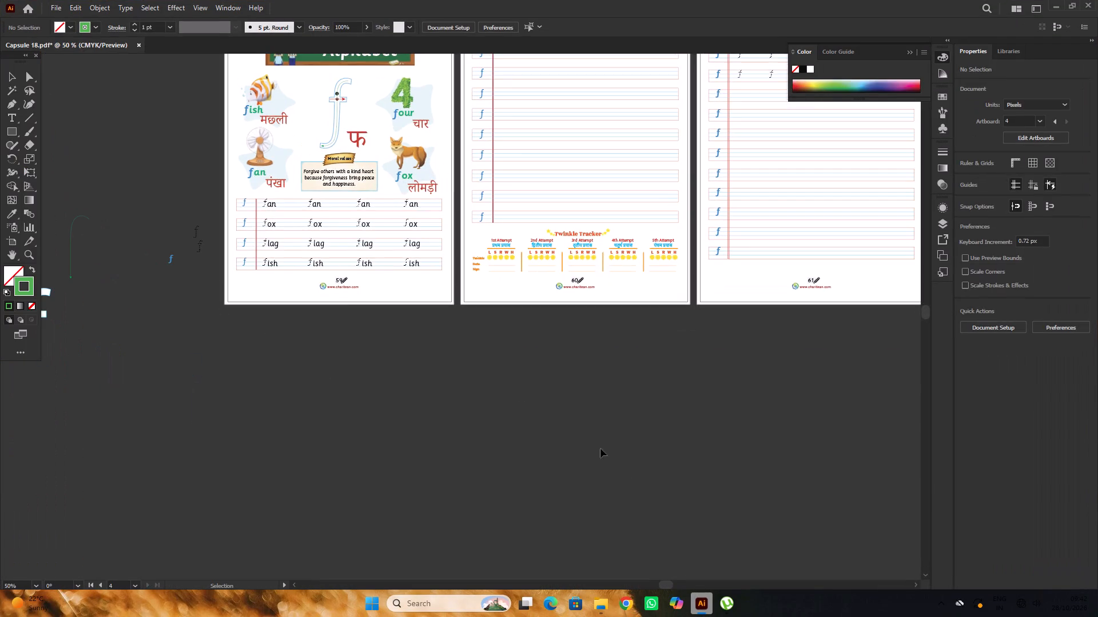
Change the page number on the Alphabet page to 58 and nudge it about 2 px left, away from the pencil.
alt+scroll(341, 300, up, 12)
key(t)
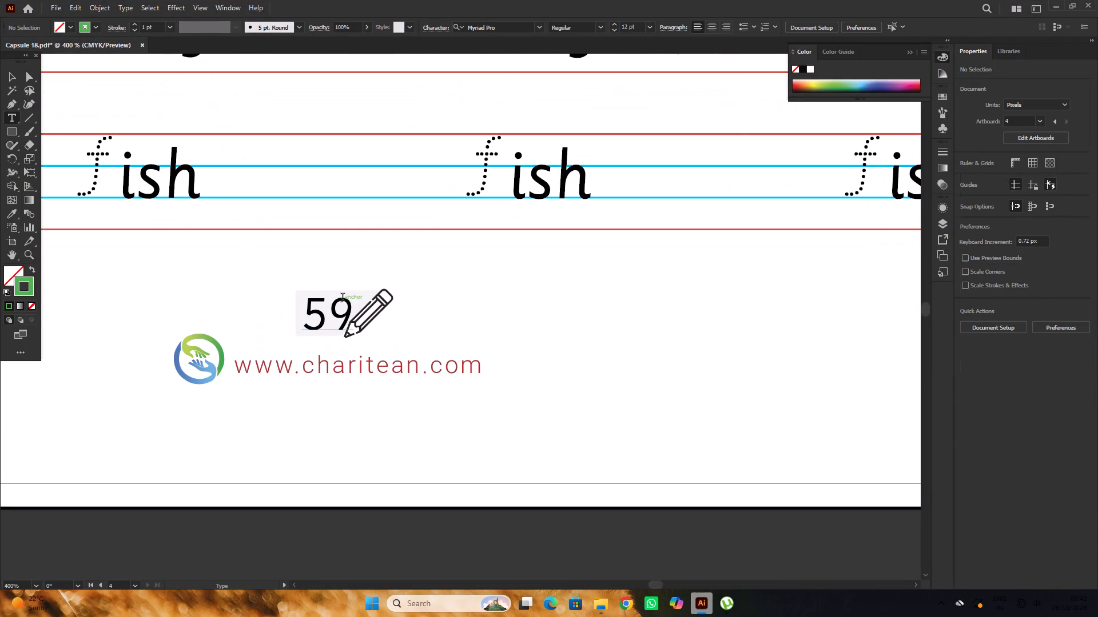
drag(345, 307, 324, 323)
key(8)
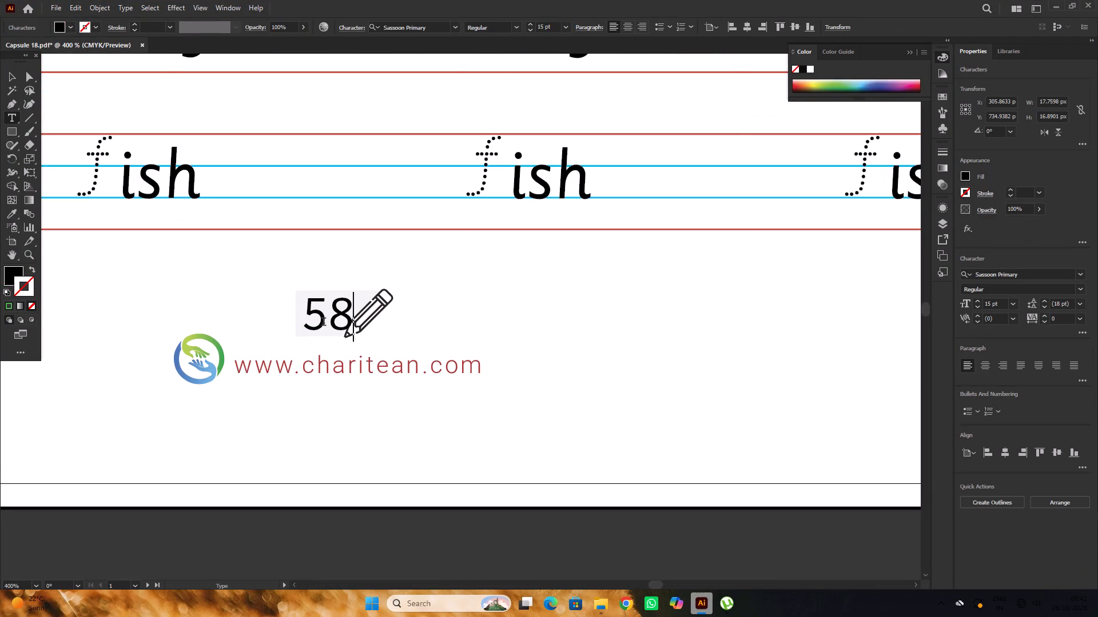
alt+scroll(324, 323, down, 2)
click(7, 79)
alt+scroll(269, 328, up, 2)
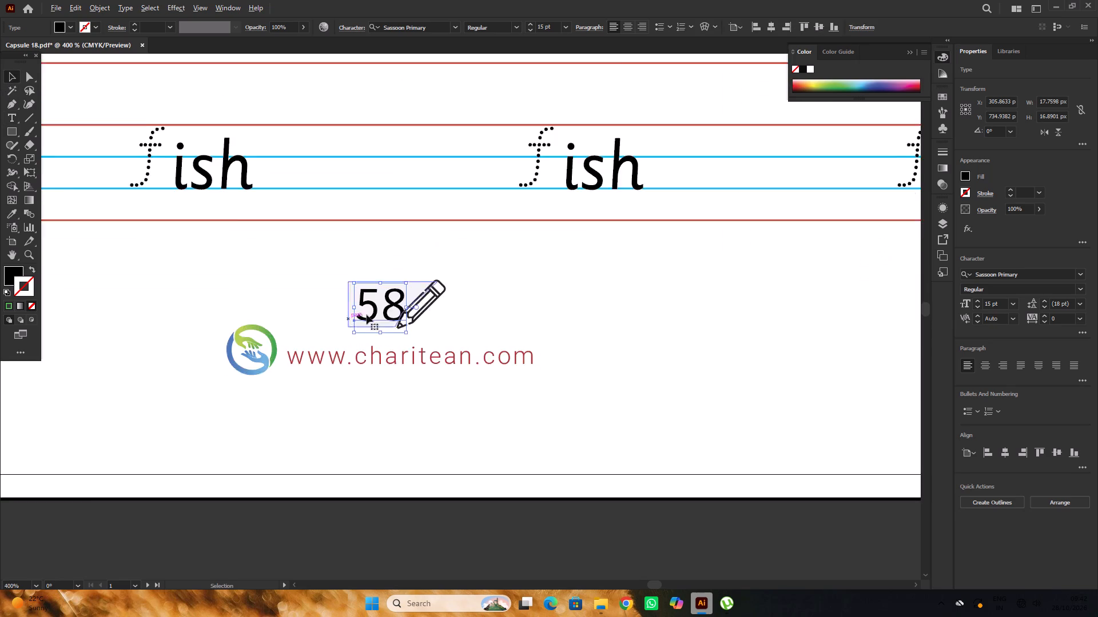
alt+scroll(367, 315, up, 4)
drag(418, 335, 401, 338)
Change the page number in the Assessment Time page's footer to 59.
alt+scroll(222, 290, down, 7)
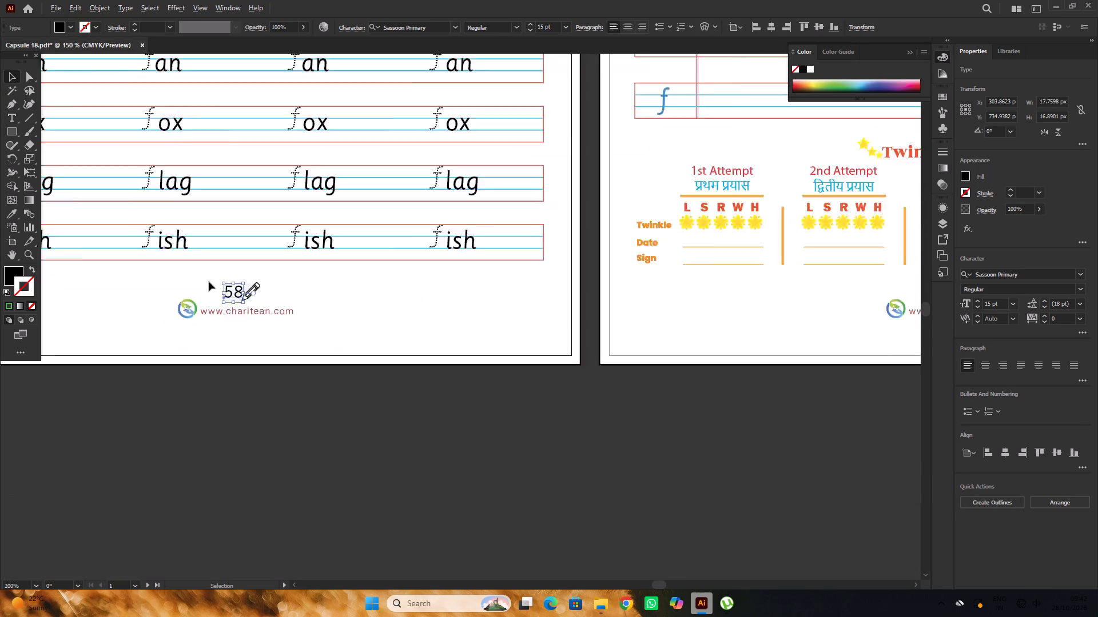
alt+scroll(209, 282, down, 2)
alt+scroll(456, 267, up, 8)
scroll(453, 327, down, 4)
key(t)
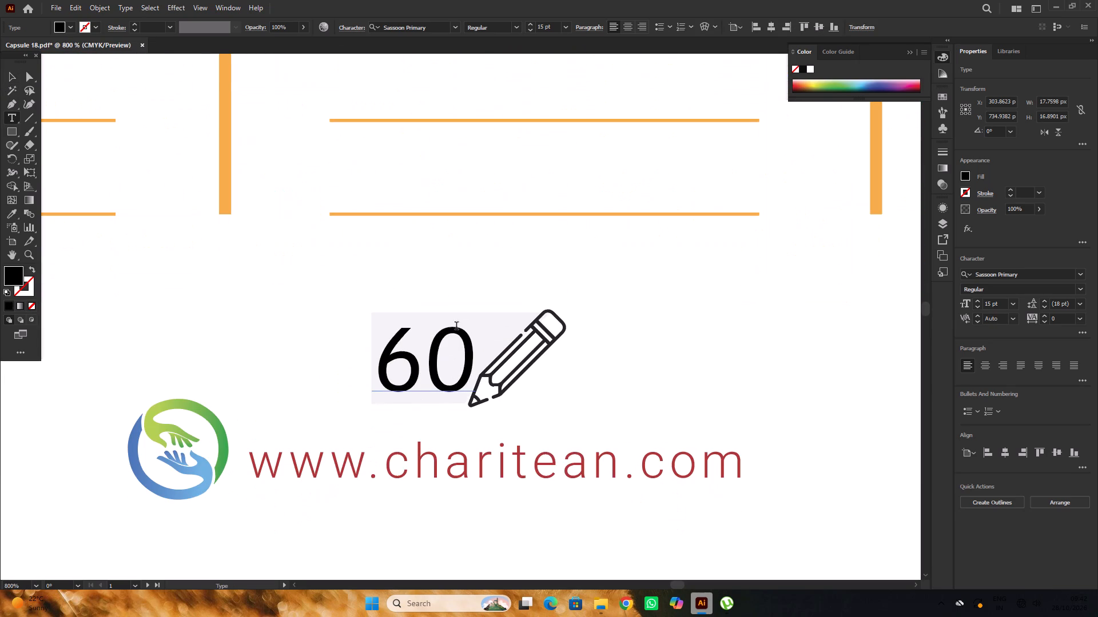
drag(463, 339, 405, 368)
click(395, 370)
drag(395, 366, 460, 354)
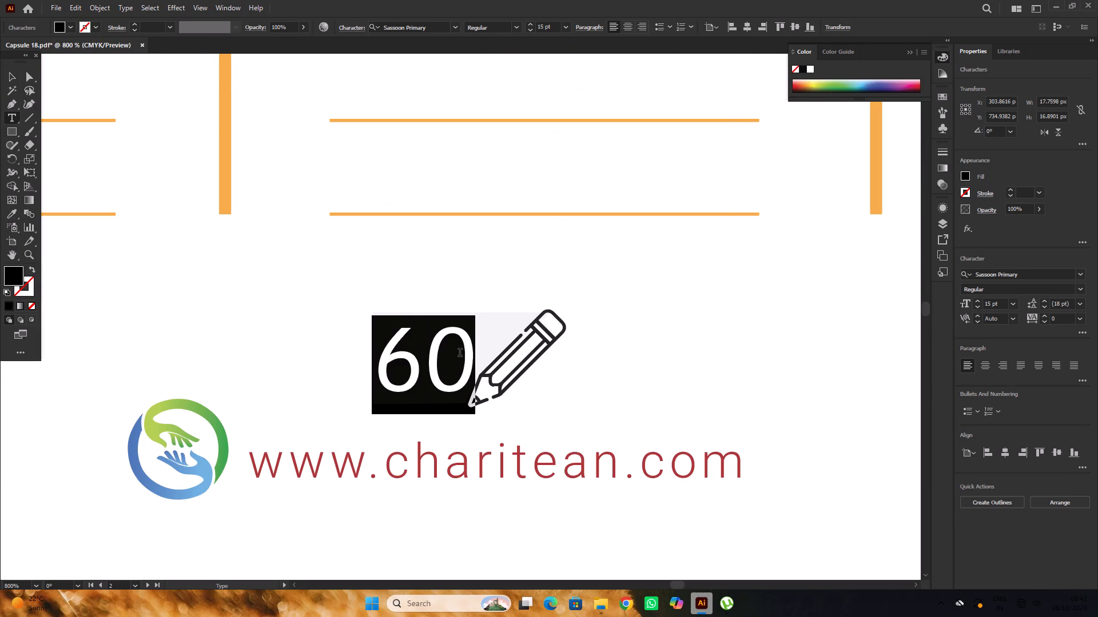
text(59)
Change the page number on the Practice Time page to 60 and nudge it about 0.8 px left.
alt+scroll(308, 269, down, 7)
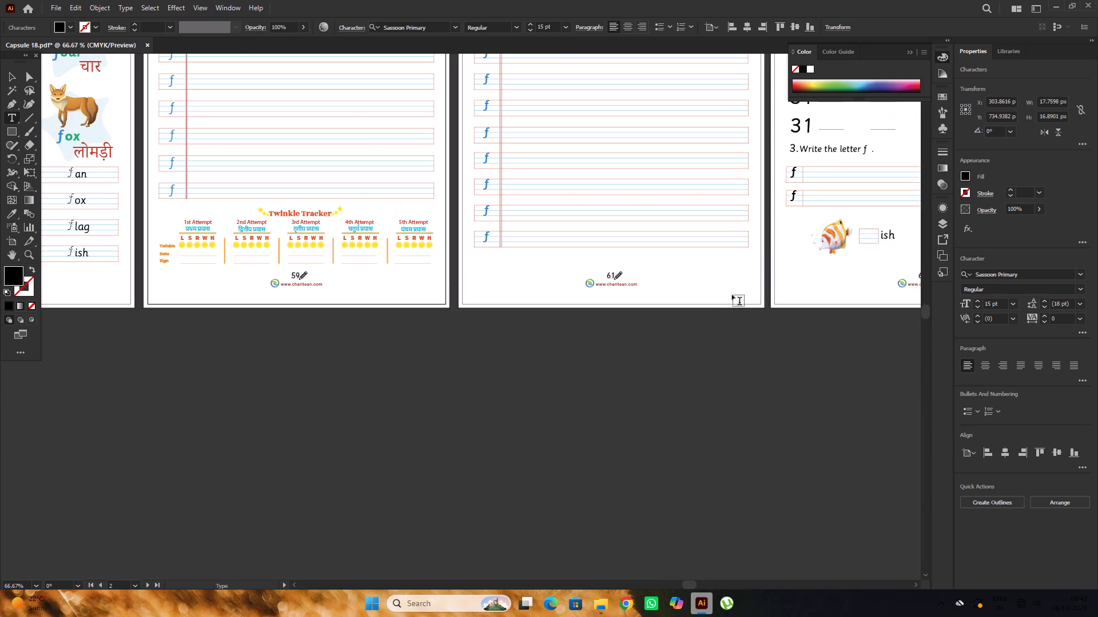
alt+scroll(676, 278, up, 4)
alt+scroll(500, 302, up, 2)
alt+scroll(522, 299, down, 4)
scroll(471, 294, up, 6)
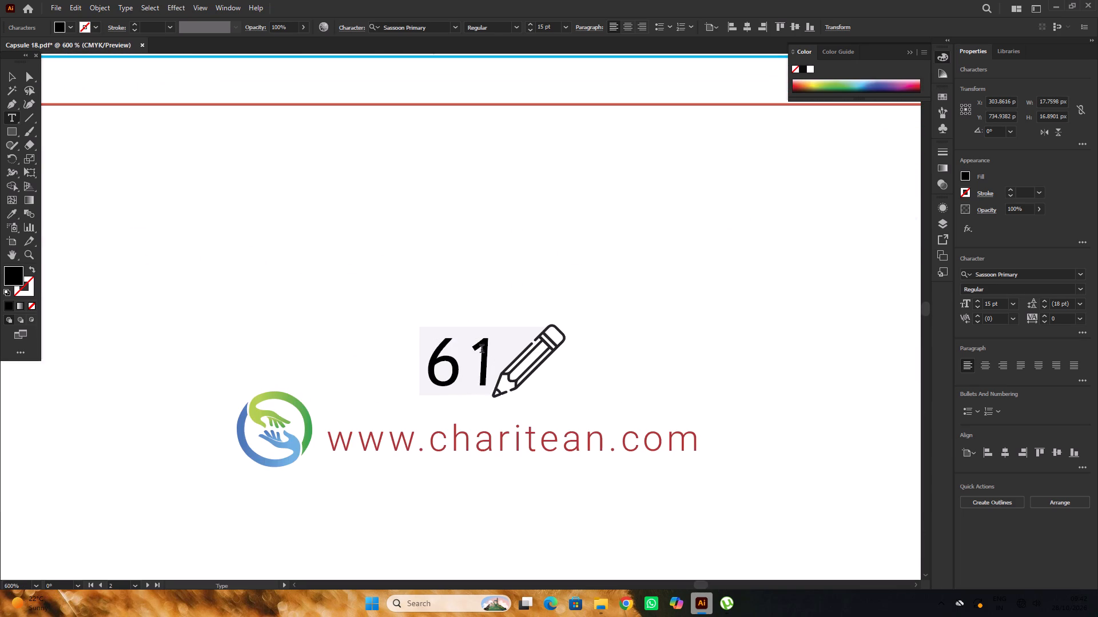
drag(488, 352, 466, 363)
key(0)
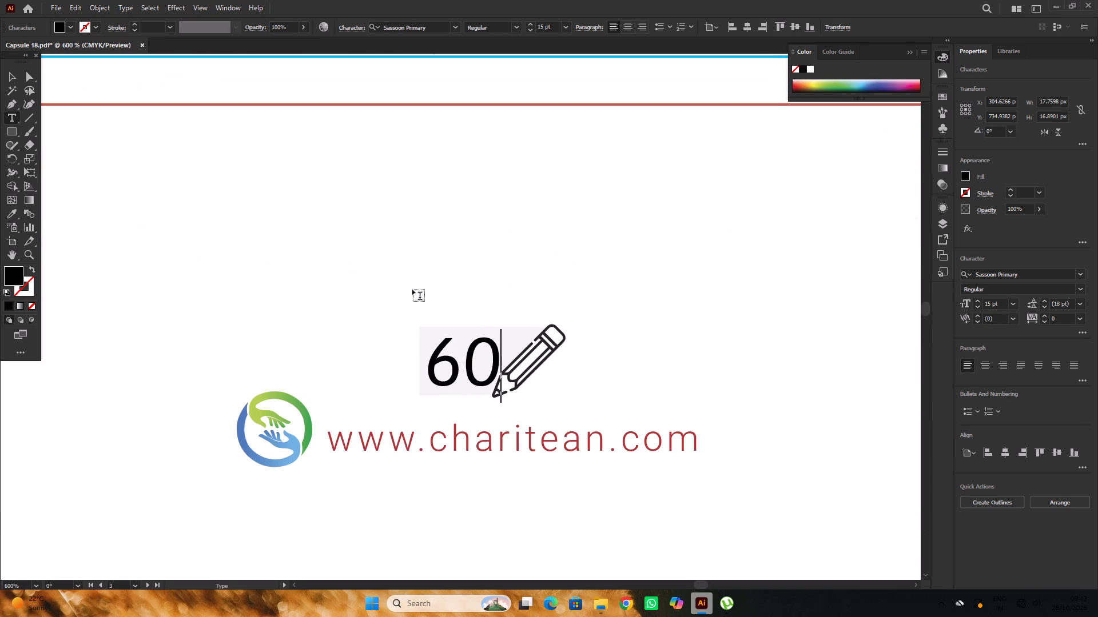
alt+scroll(412, 290, down, 2)
click(12, 78)
alt+scroll(444, 347, up, 5)
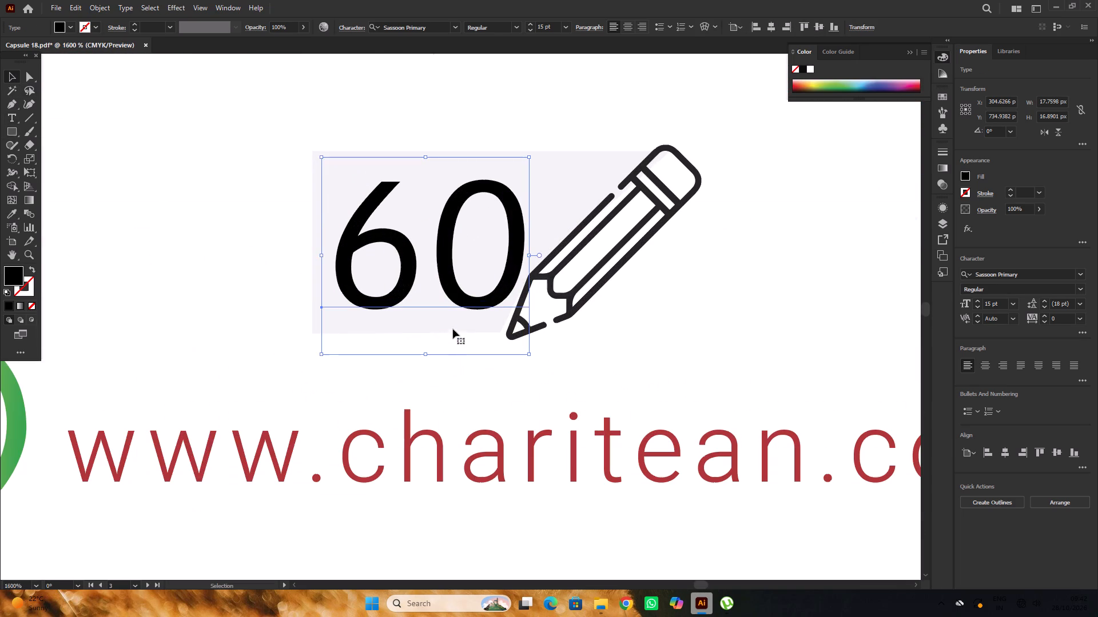
drag(468, 299, 460, 301)
Change the page number on the Recall Time page to 61, nudge it about 0.4 px right and deselect it.
alt+scroll(181, 282, down, 9)
alt+scroll(295, 325, down, 2)
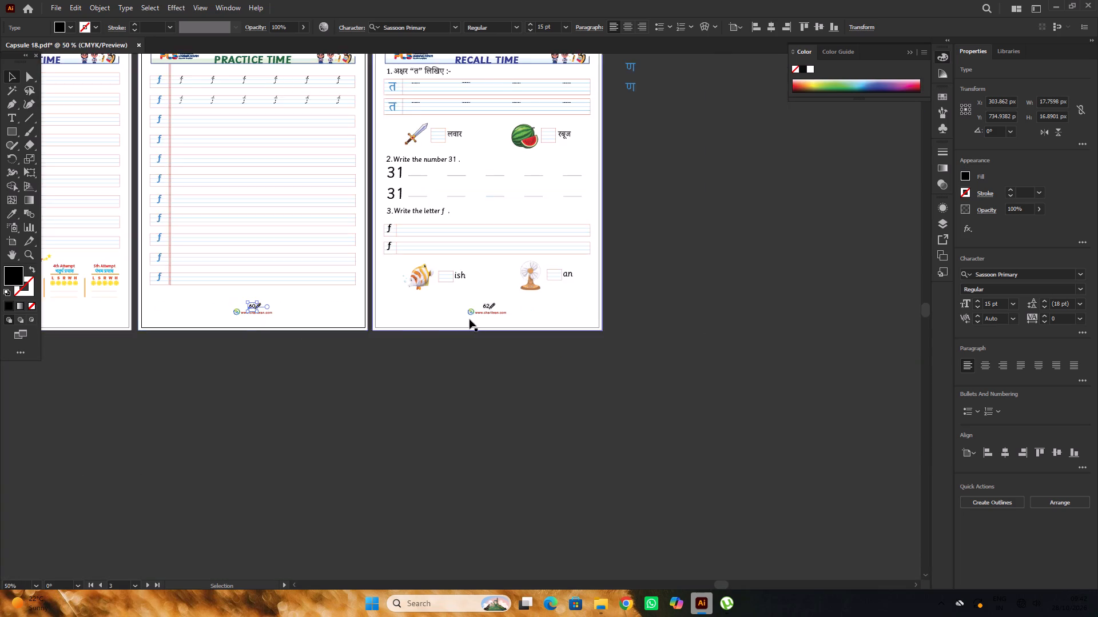
scroll(470, 319, up, 6)
key(t)
drag(522, 306, 502, 318)
key(1)
alt+scroll(487, 312, up, 3)
alt+scroll(497, 310, down, 3)
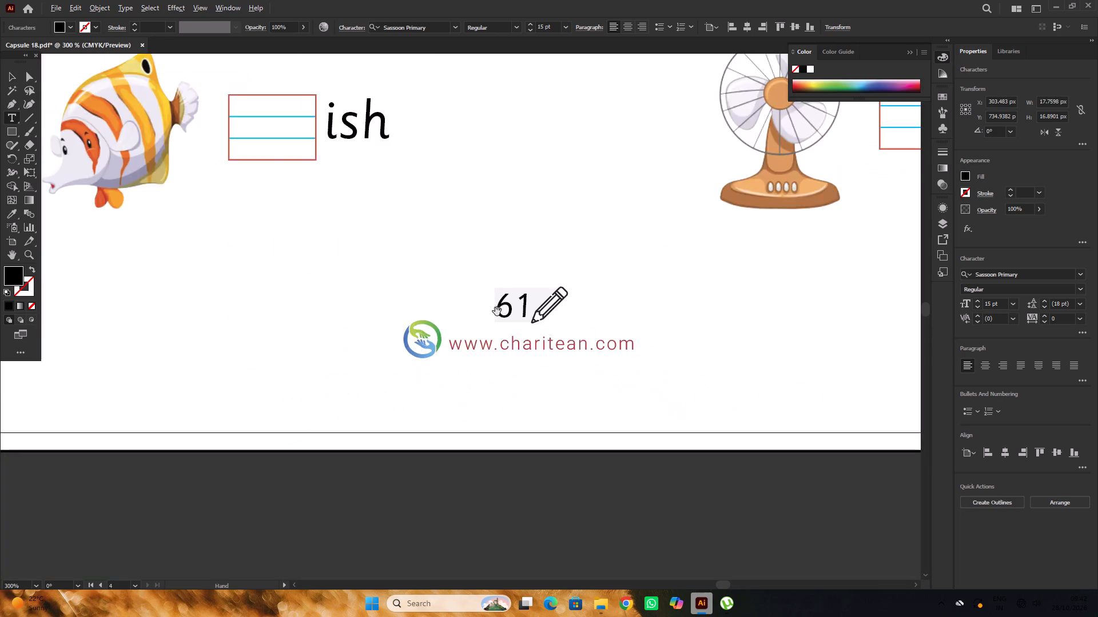
alt+scroll(497, 311, down, 2)
click(9, 75)
alt+scroll(558, 301, up, 6)
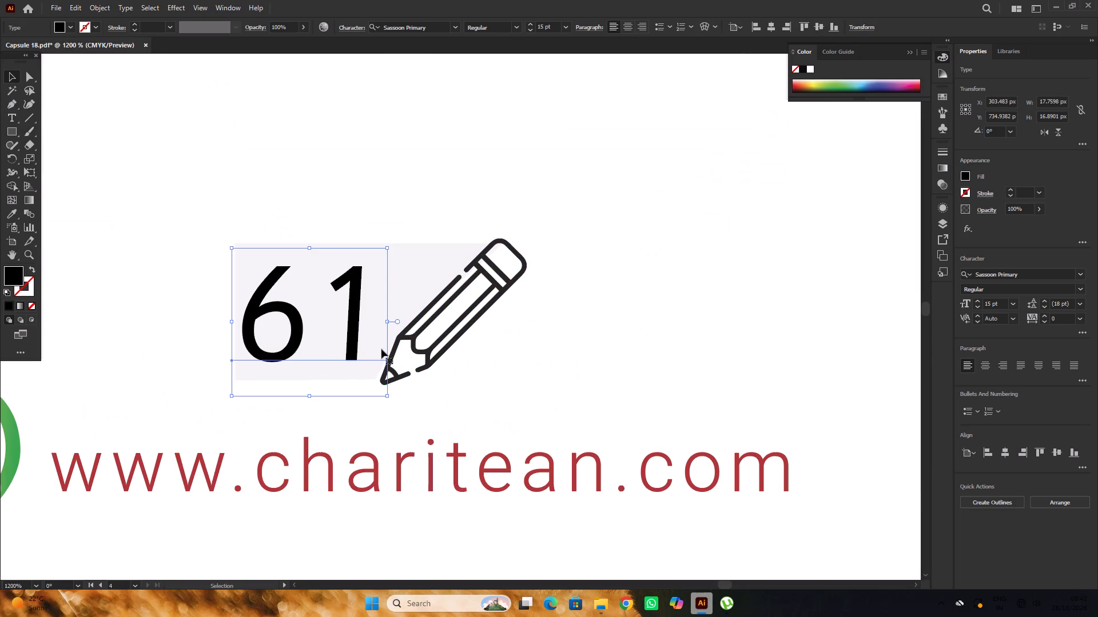
drag(354, 352, 359, 352)
alt+scroll(566, 354, down, 10)
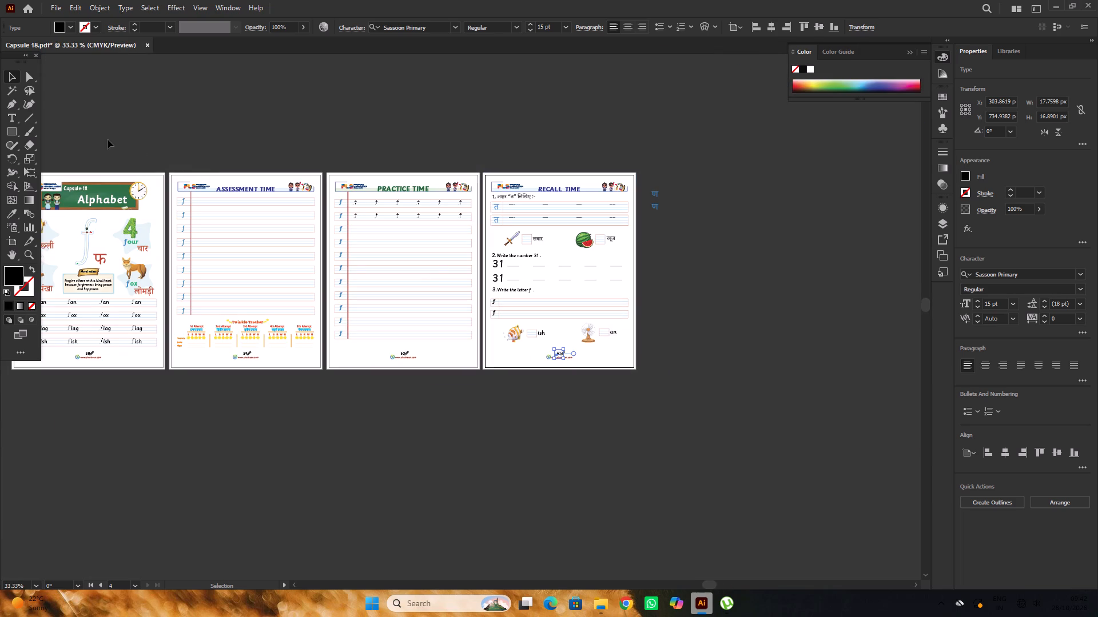
click(14, 75)
click(496, 95)
Review the four Capsule 18 pages and their footer page numbers.
alt+scroll(670, 118, down, 2)
scroll(545, 159, up, 2)
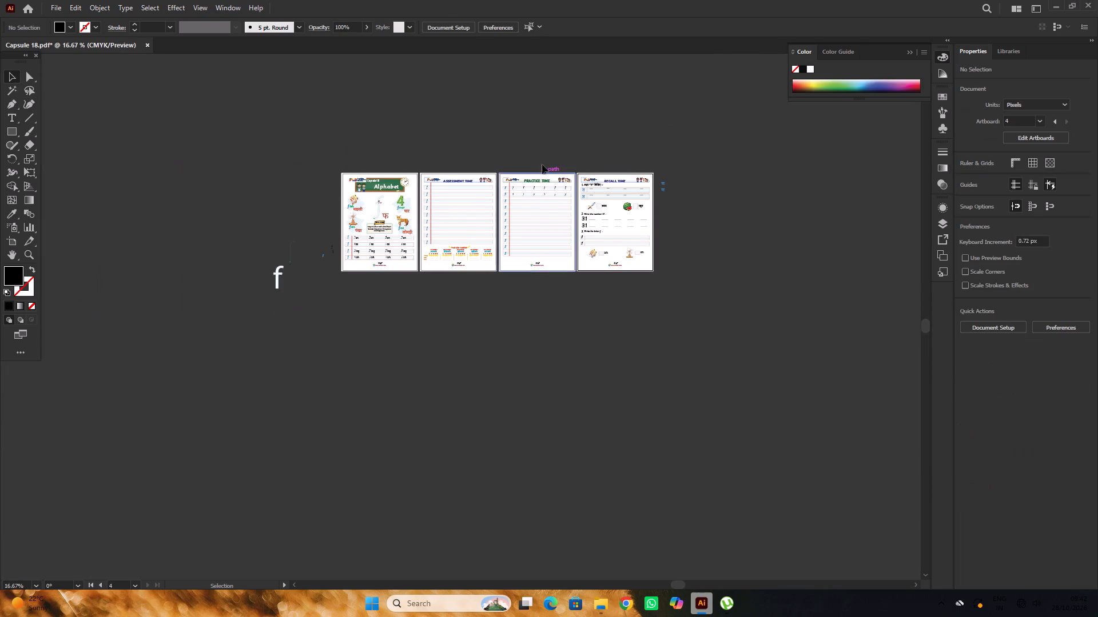
scroll(542, 165, up, 5)
alt+scroll(504, 217, down, 2)
alt+scroll(258, 214, up, 3)
alt+scroll(340, 209, down, 2)
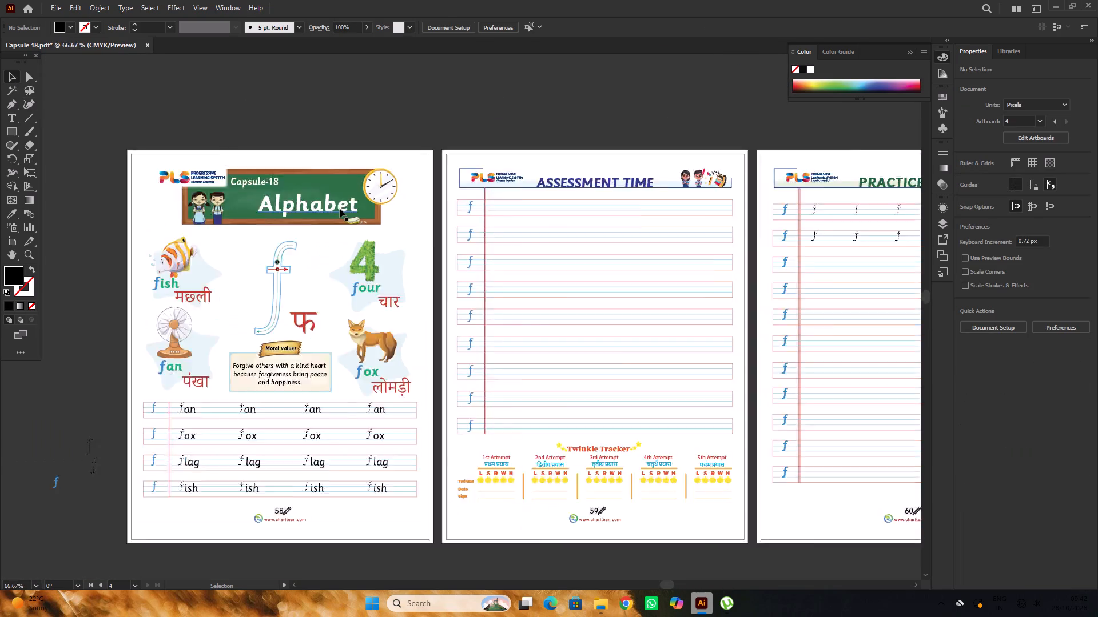
alt+scroll(340, 209, down, 2)
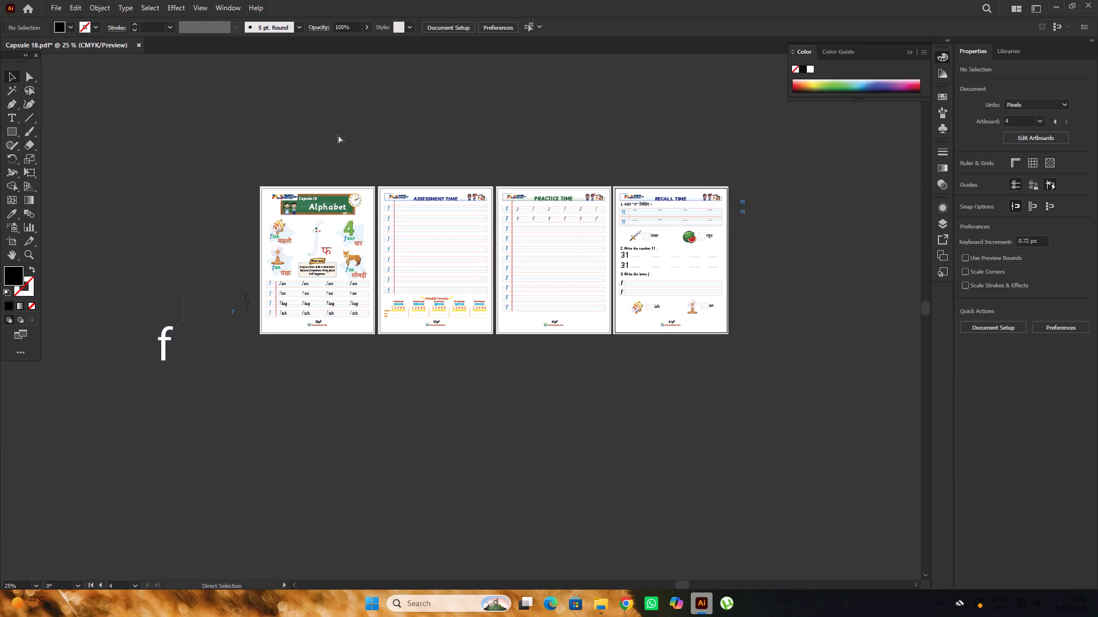
Save the Capsule 18 document.
key(ctrl+s)
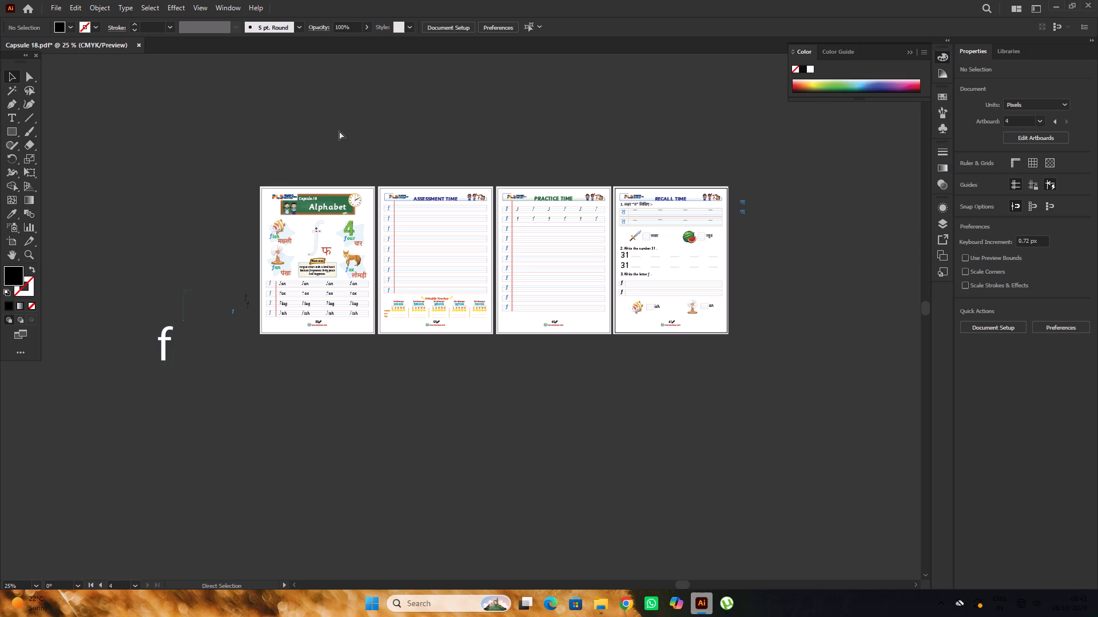
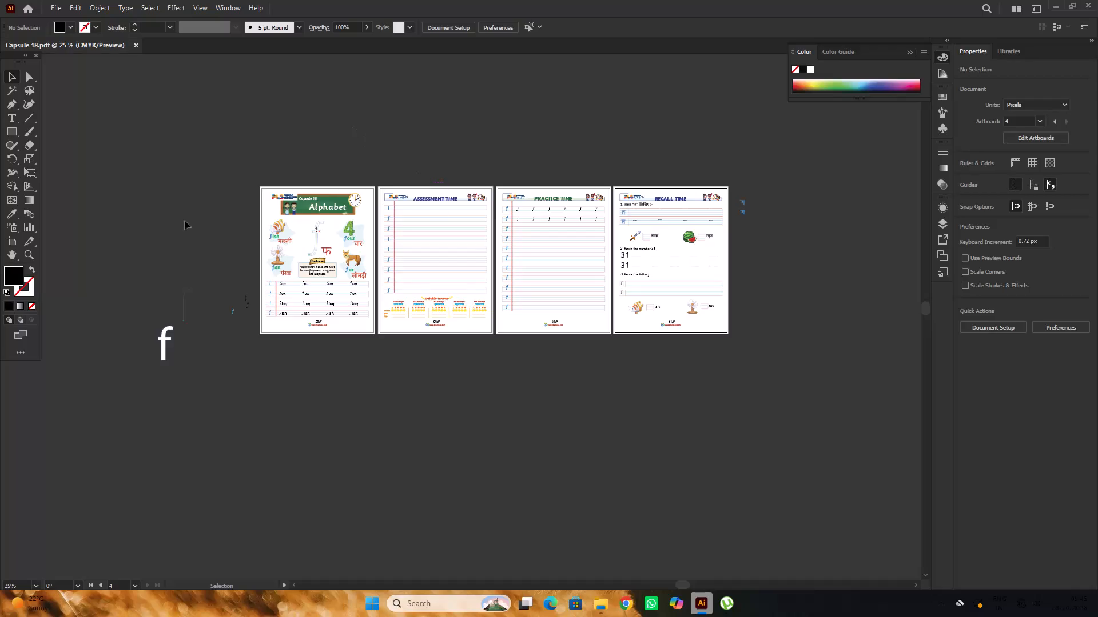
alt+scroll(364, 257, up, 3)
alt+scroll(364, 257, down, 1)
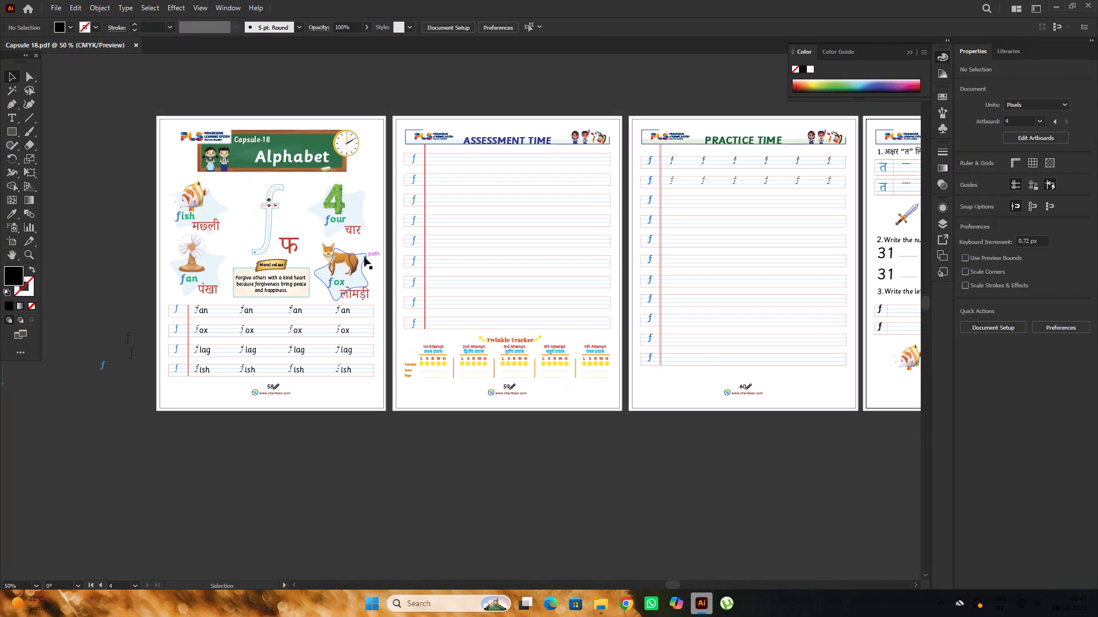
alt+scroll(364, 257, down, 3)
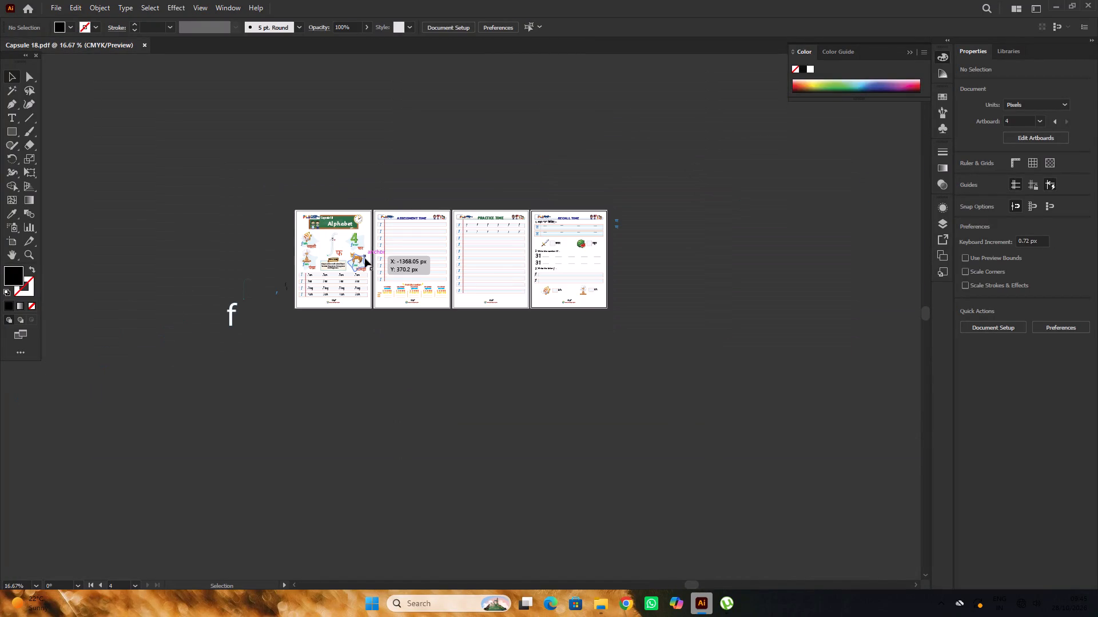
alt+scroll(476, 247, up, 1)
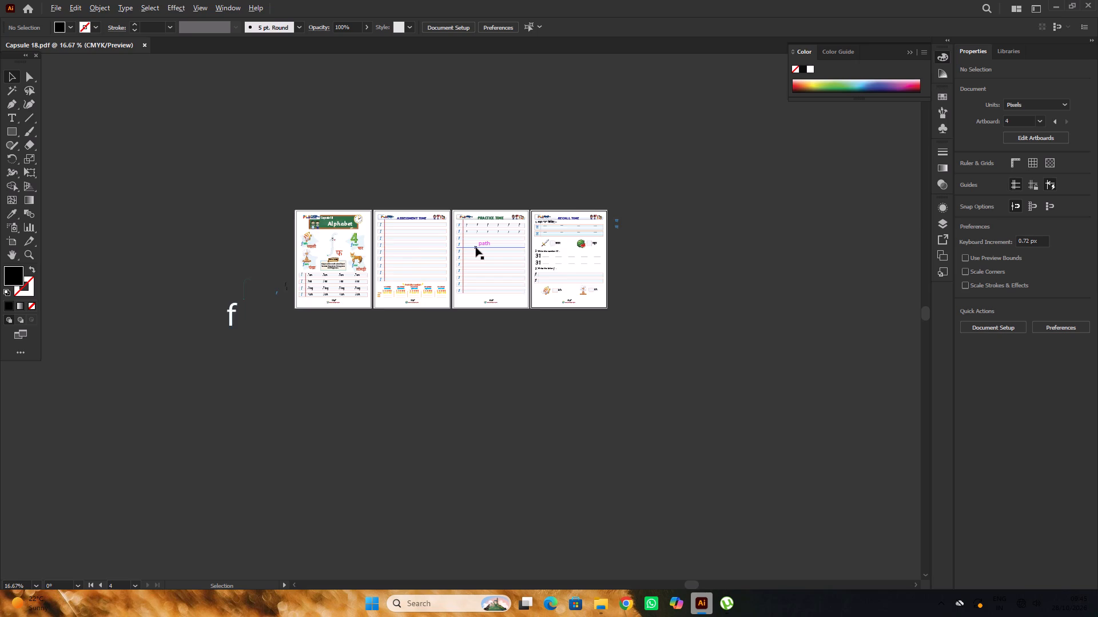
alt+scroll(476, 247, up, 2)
Open the Capsule 19 PDF from the PRINT FINAL folder in Illustrator.
click(1052, 8)
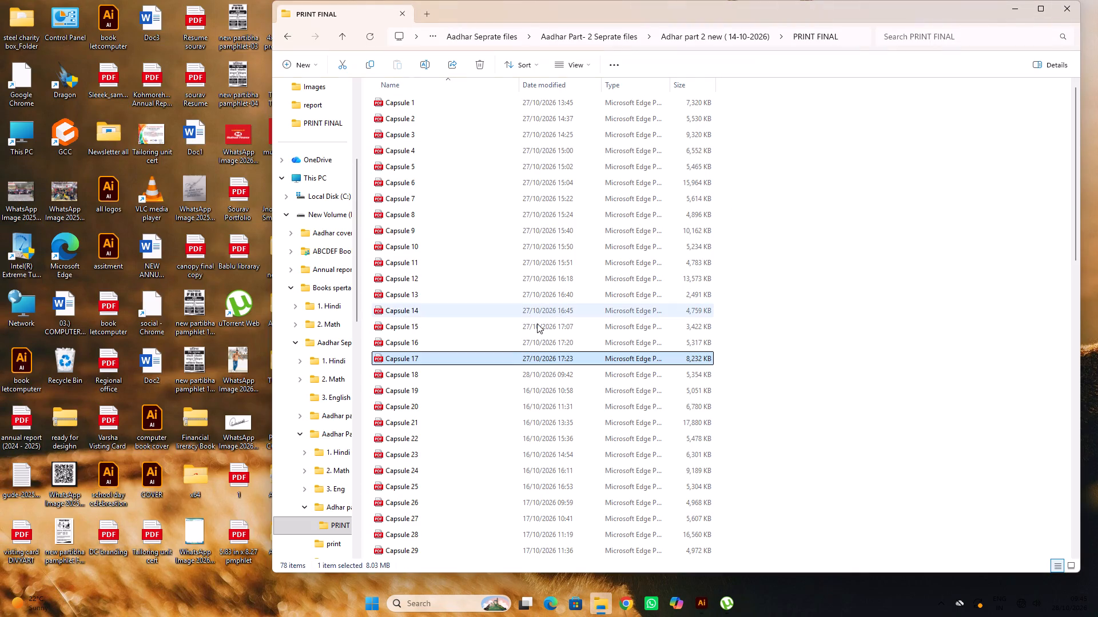
click(456, 378)
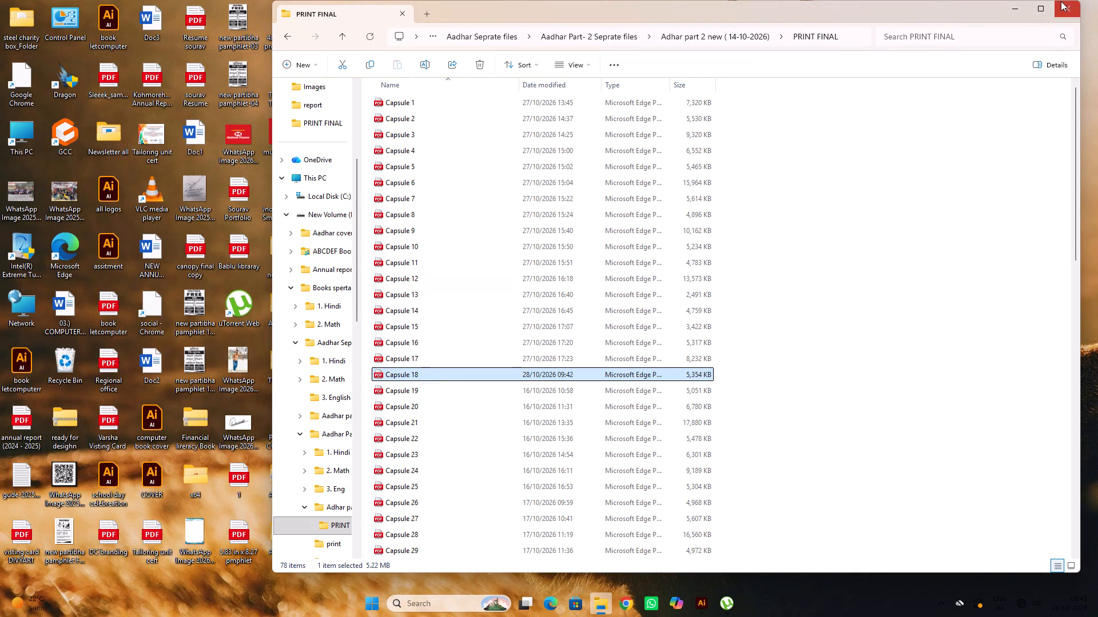
click(1014, 8)
double_click(21, 130)
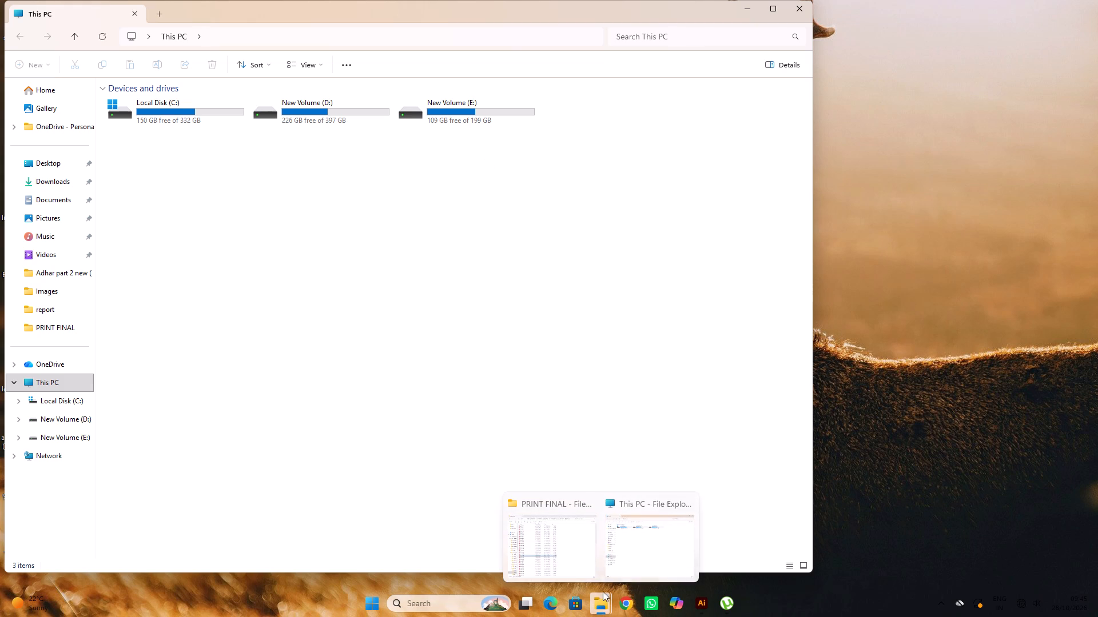
click(554, 555)
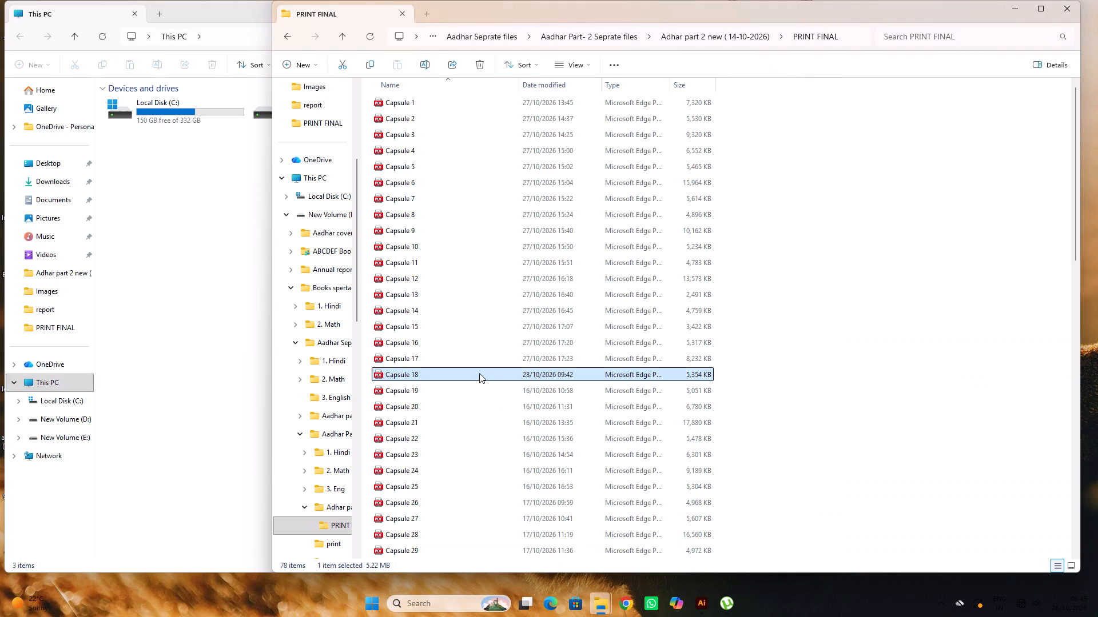
click(467, 395)
right_click(467, 393)
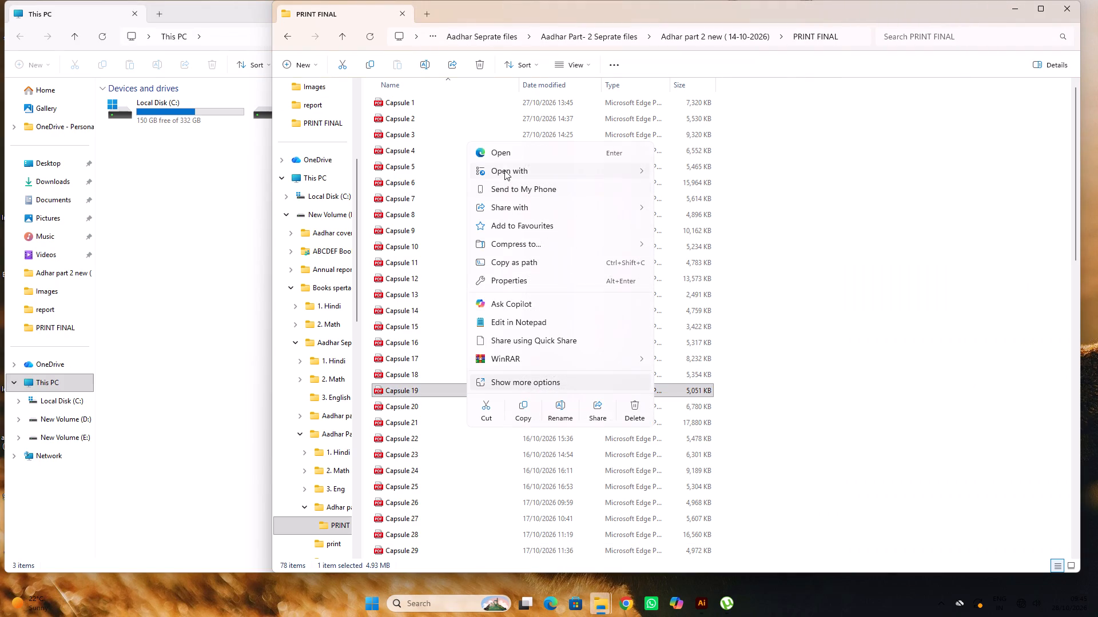
click(687, 170)
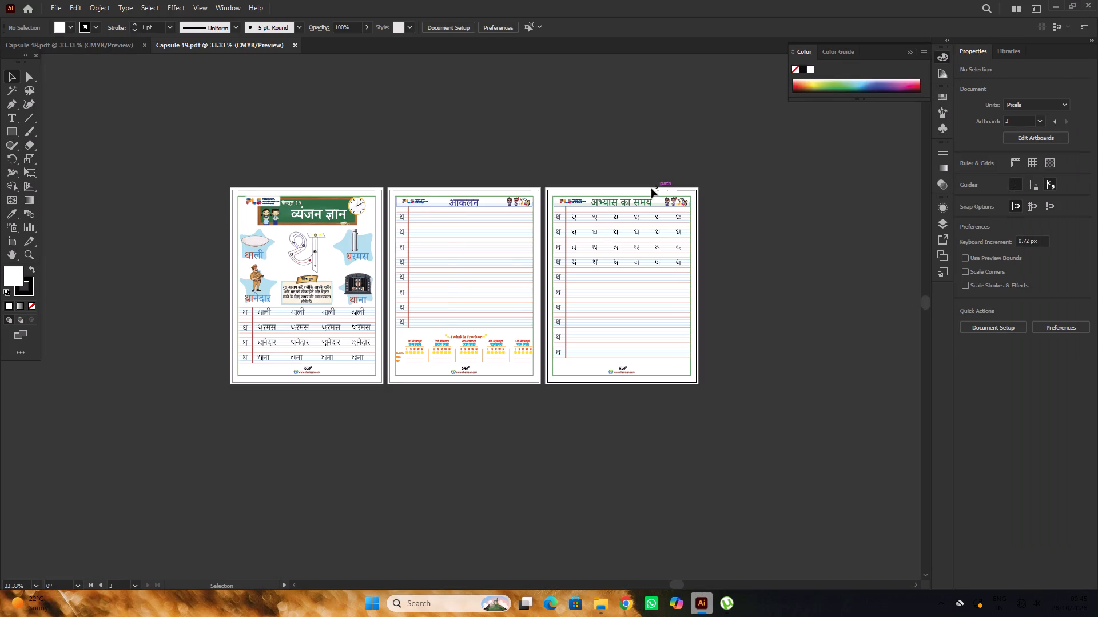
alt+scroll(369, 272, up, 3)
alt+scroll(418, 267, down, 2)
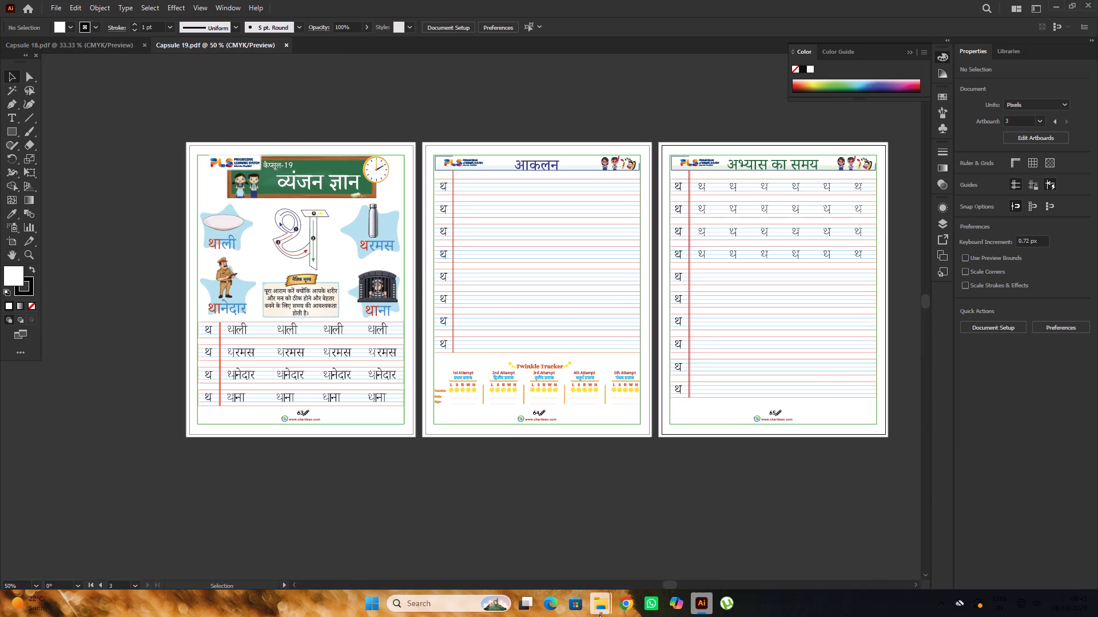
Open the Adhar part 2 new ( 14-10-2026) folder on New Volume (D:) in the second File Explorer window, and return to Capsule 19.
click(557, 563)
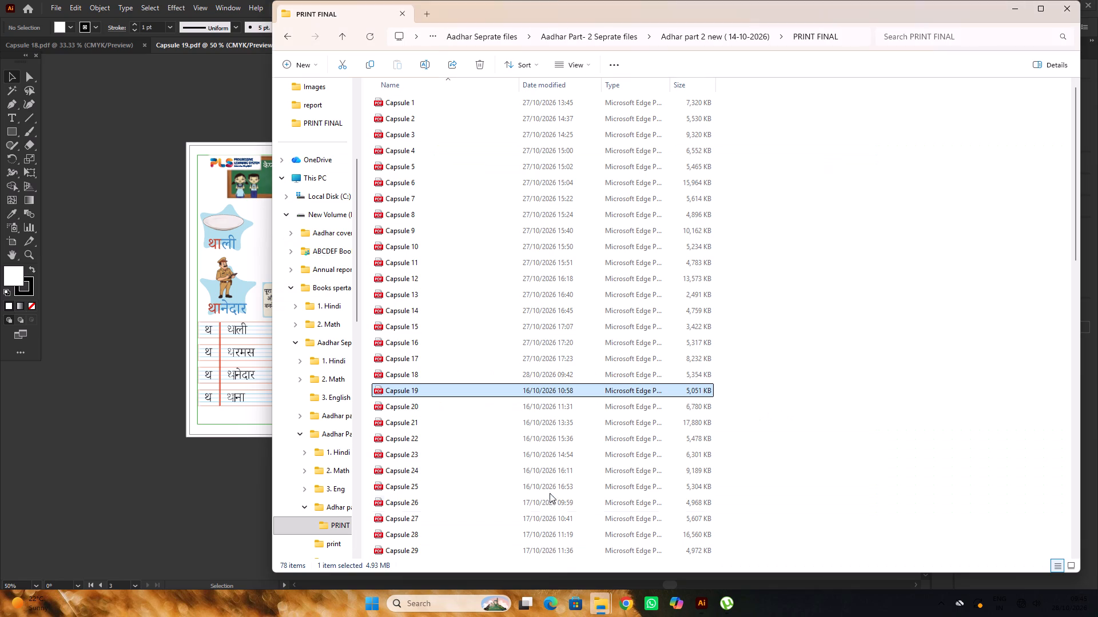
click(632, 555)
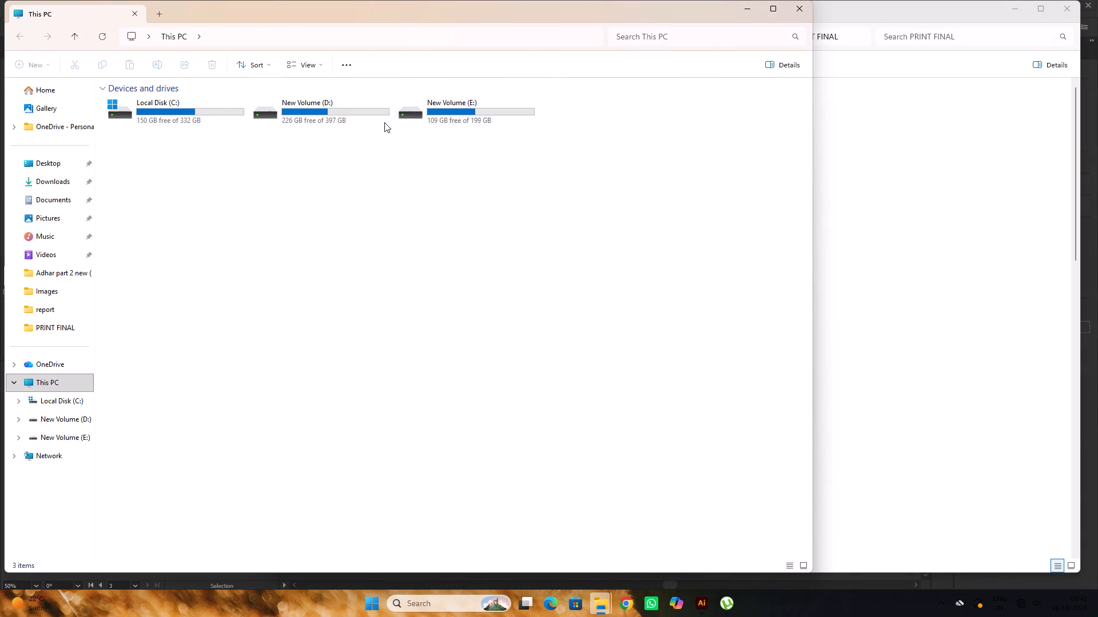
double_click(369, 119)
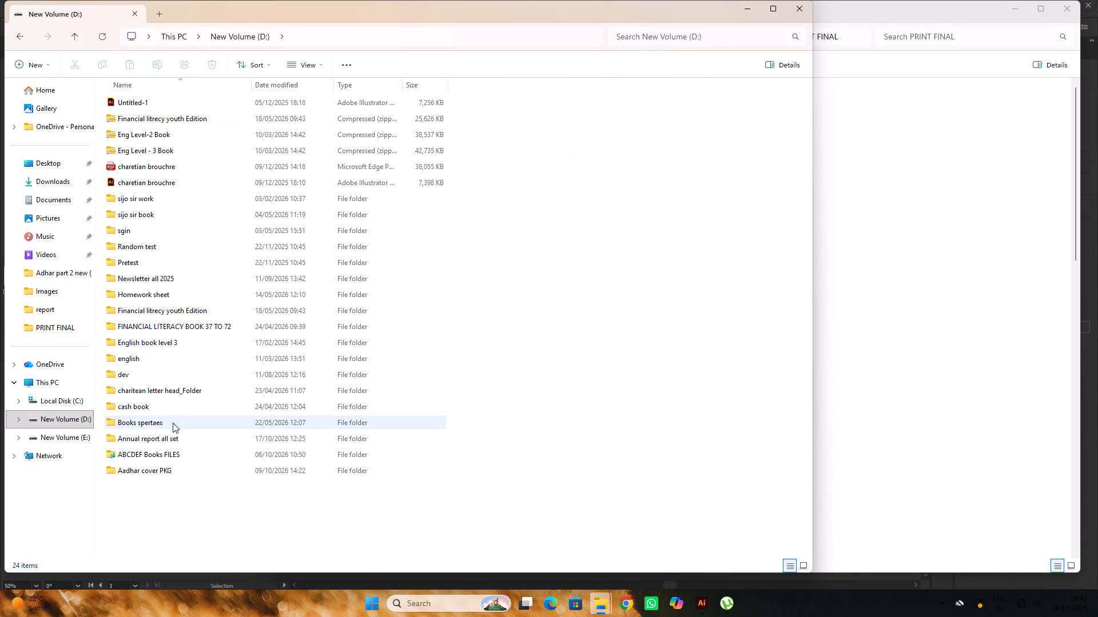
double_click(173, 423)
double_click(180, 138)
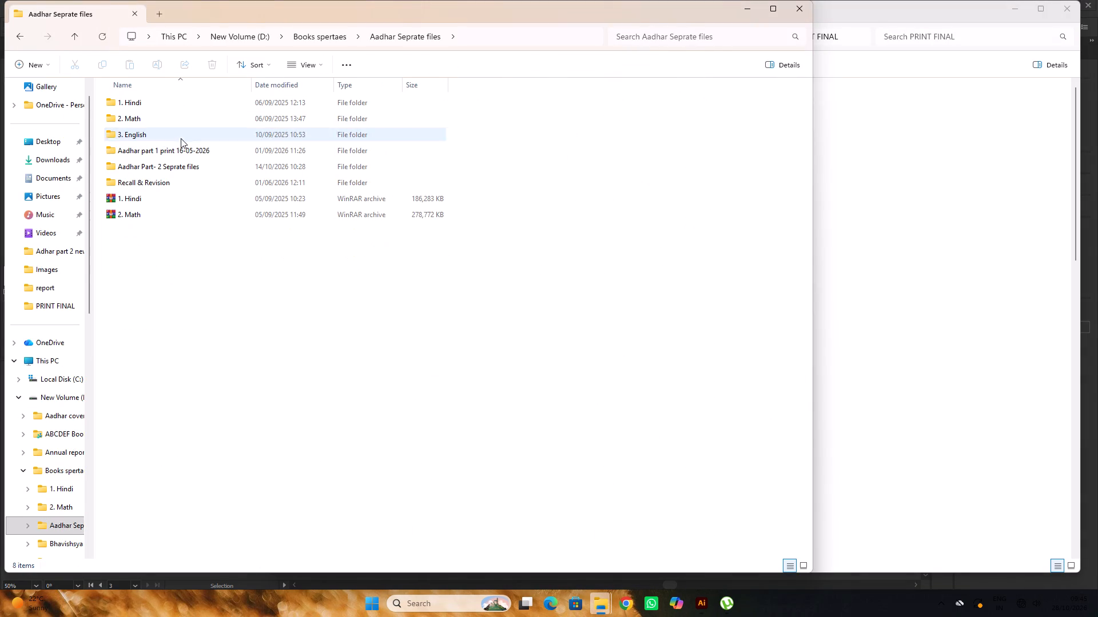
double_click(210, 163)
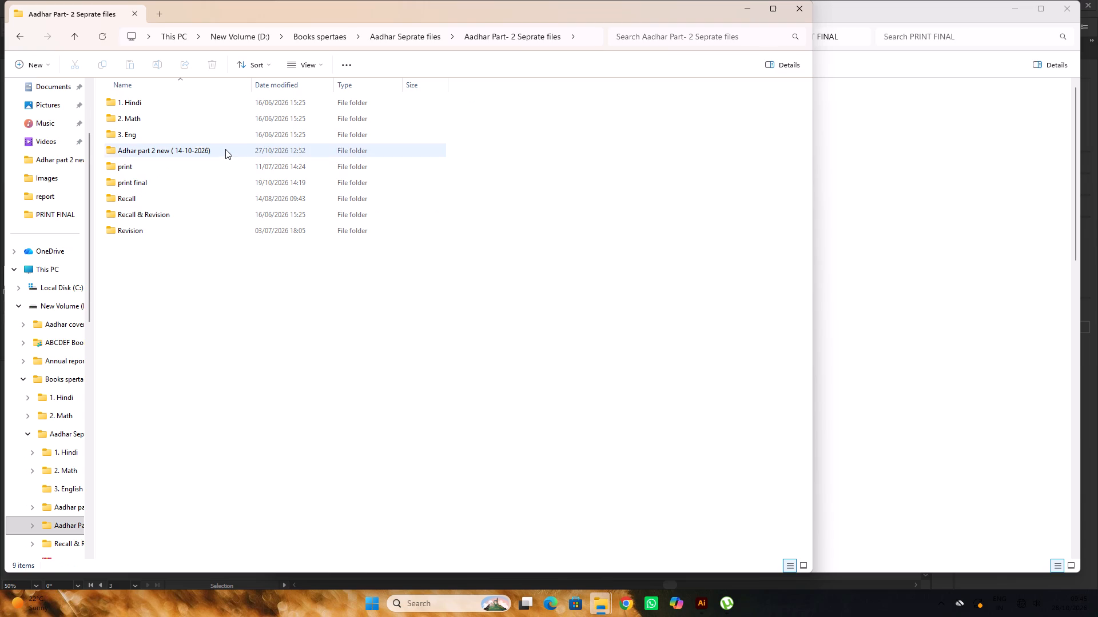
double_click(226, 149)
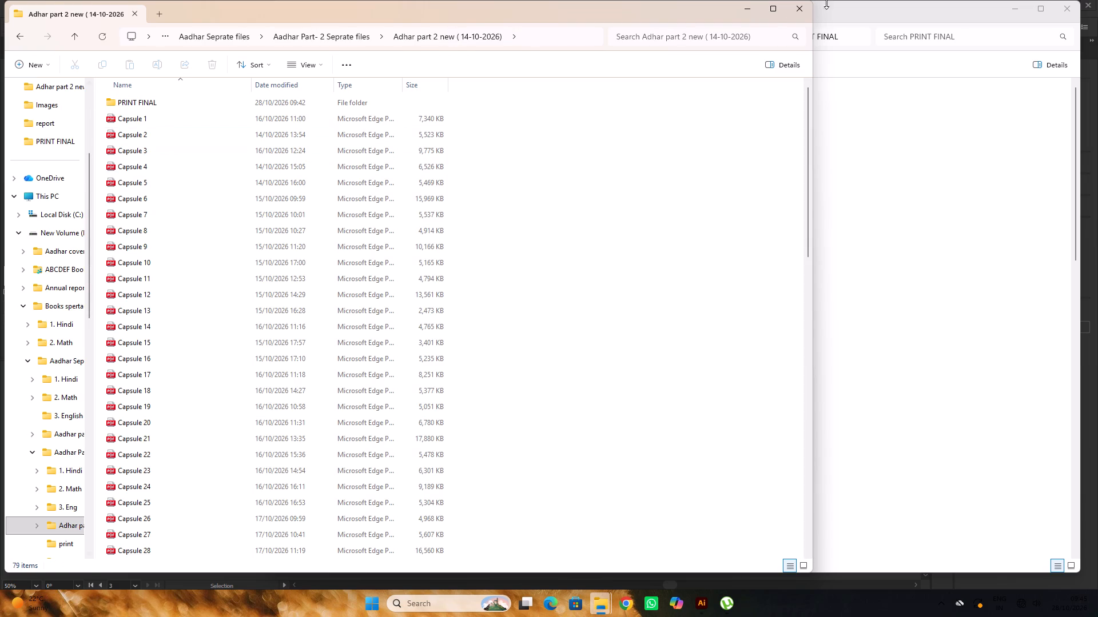
click(749, 5)
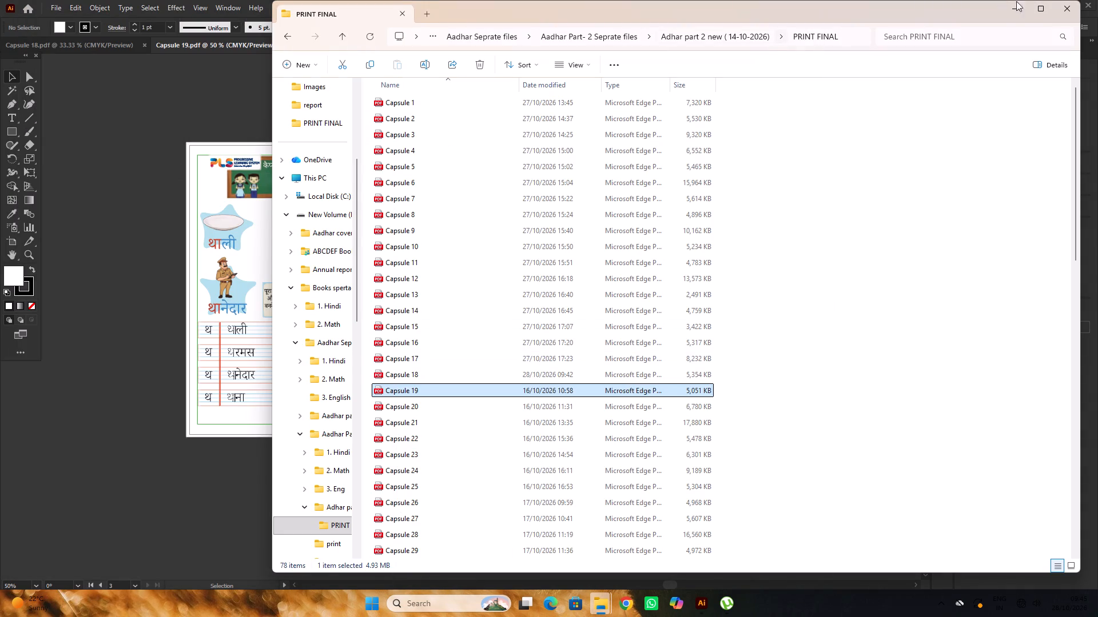
click(1016, 9)
Keep a live copy of the moral-value text outside the first page and convert the text on the page to outlines.
scroll(293, 186, up, 5)
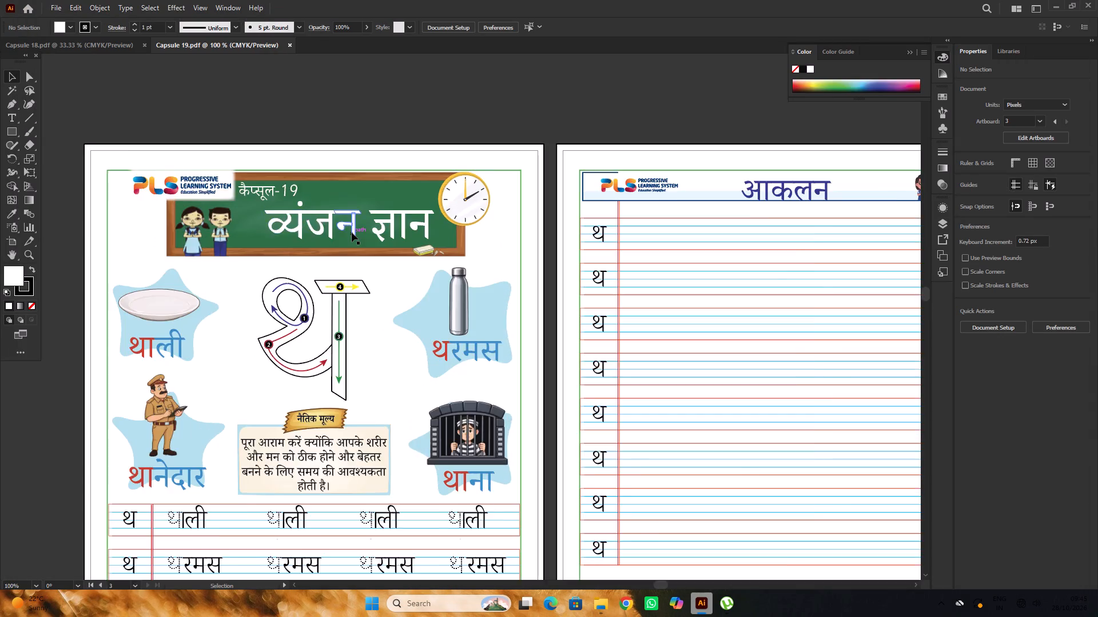
alt+scroll(352, 233, down, 5)
alt+scroll(336, 251, up, 1)
alt+scroll(335, 251, down, 7)
drag(339, 242, 57, 338)
click(106, 287)
alt+scroll(313, 221, up, 2)
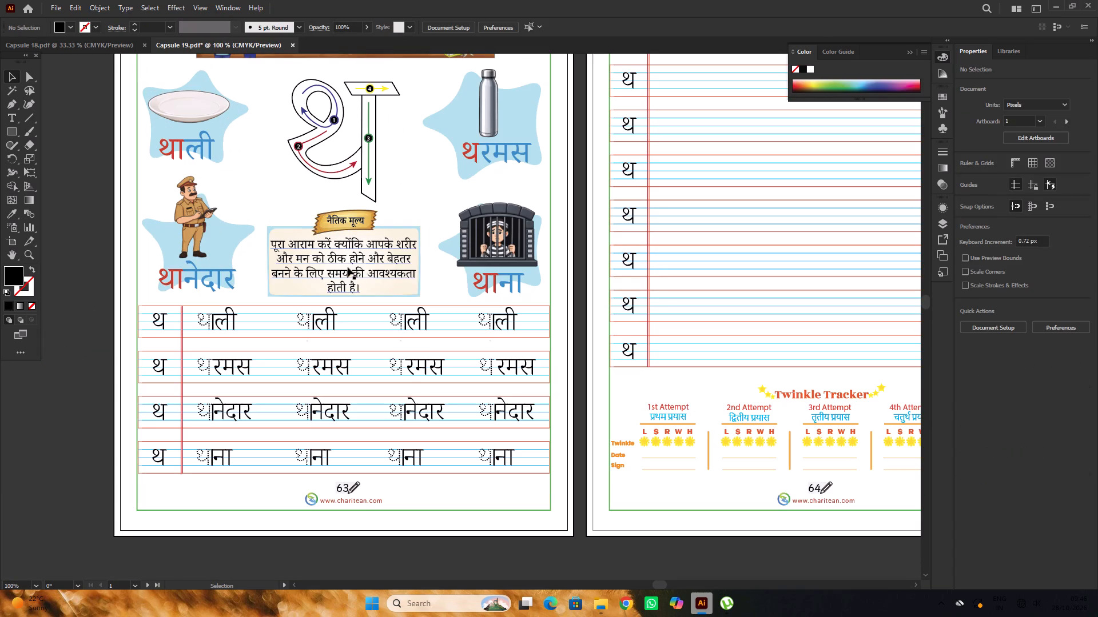
click(348, 267)
key(ctrl+shift+o)
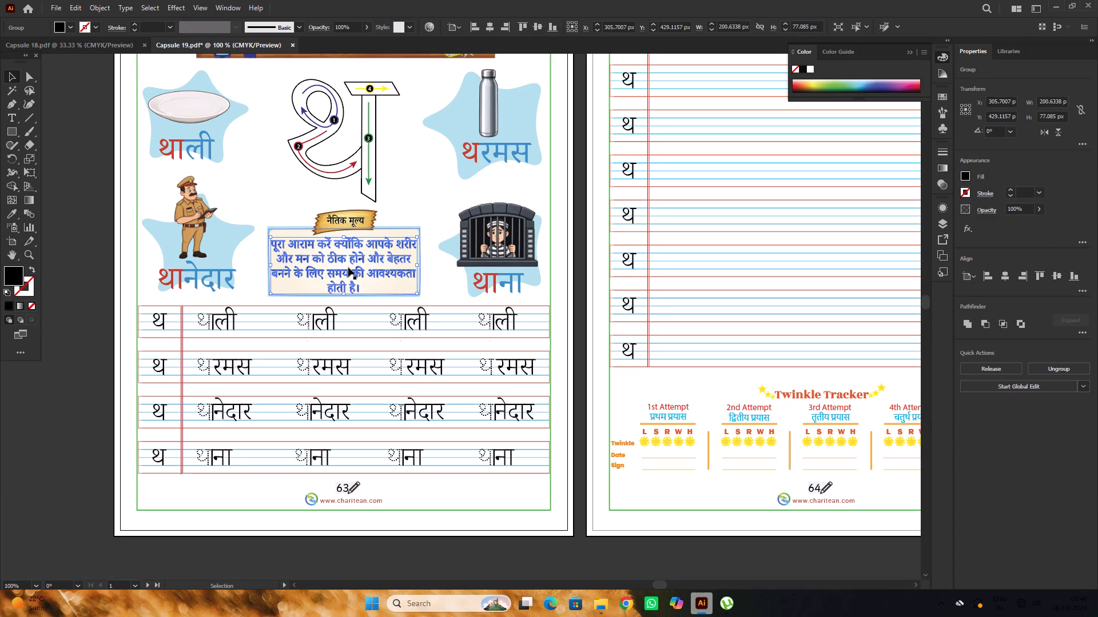
alt+scroll(349, 267, down, 2)
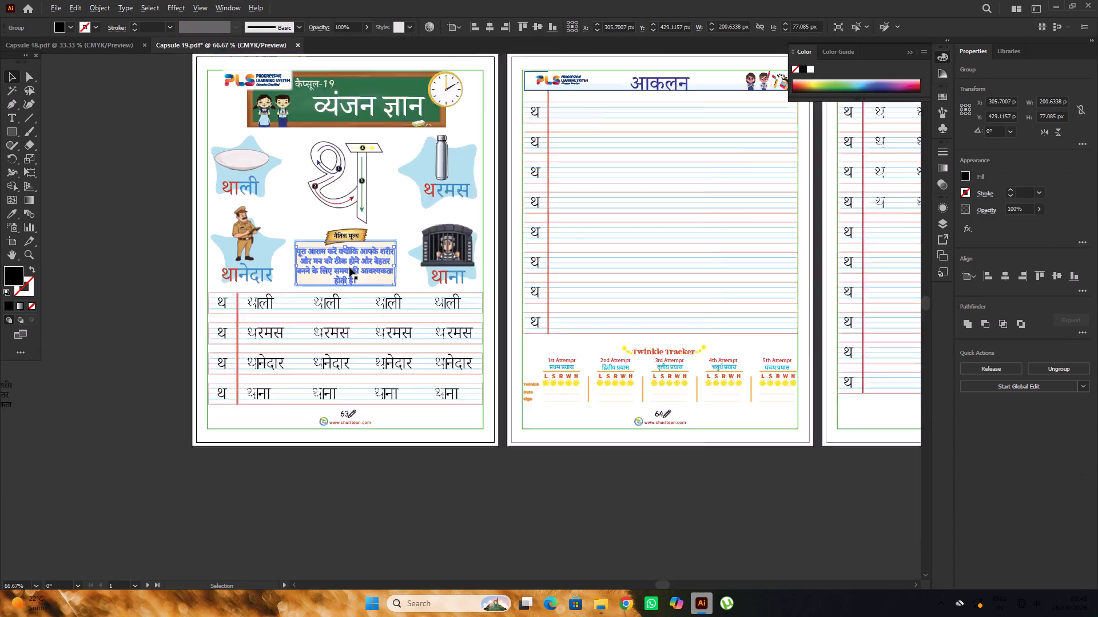
click(173, 211)
Inspect the type of the practice letters and words in the writing rows of the first page.
scroll(180, 218, down, 5)
scroll(241, 228, up, 3)
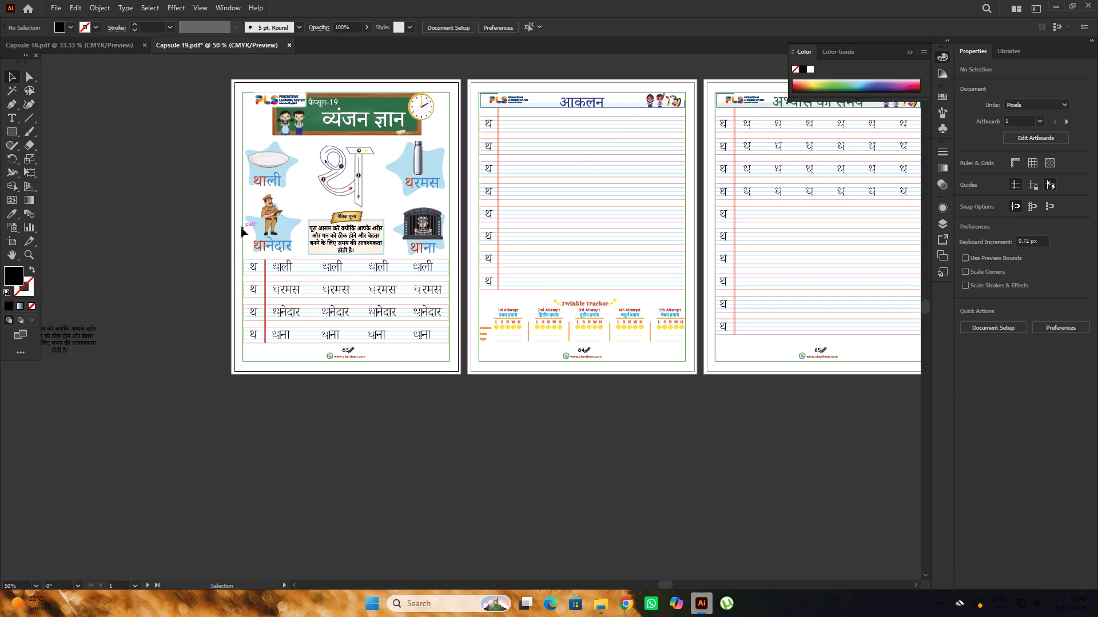
scroll(287, 265, down, 1)
alt+scroll(267, 267, up, 2)
click(244, 247)
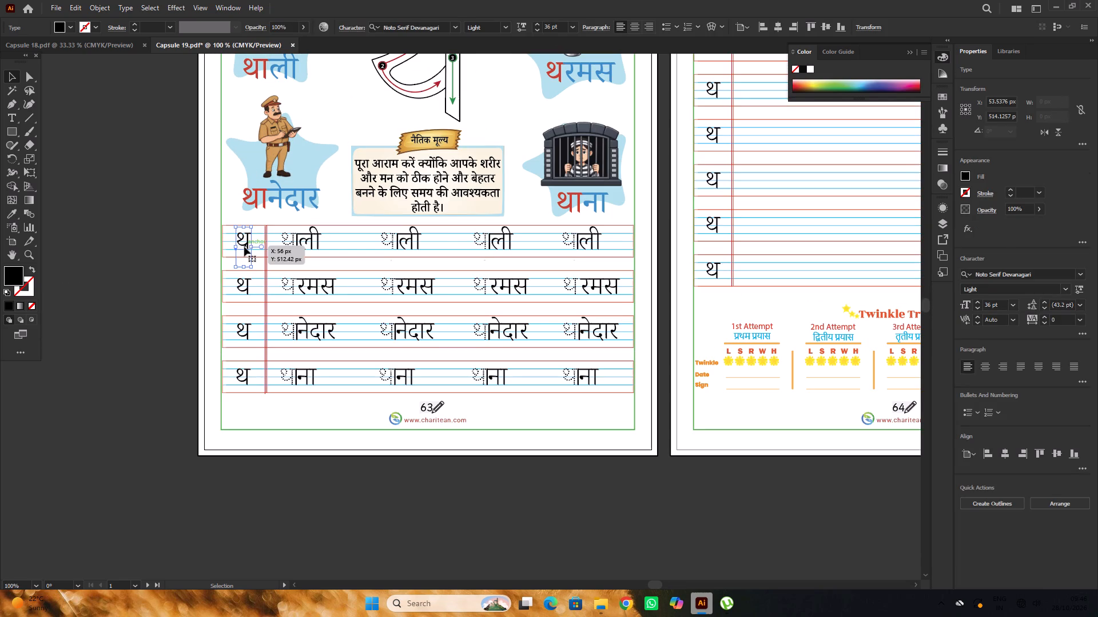
click(78, 231)
alt+scroll(287, 293, up, 3)
click(363, 272)
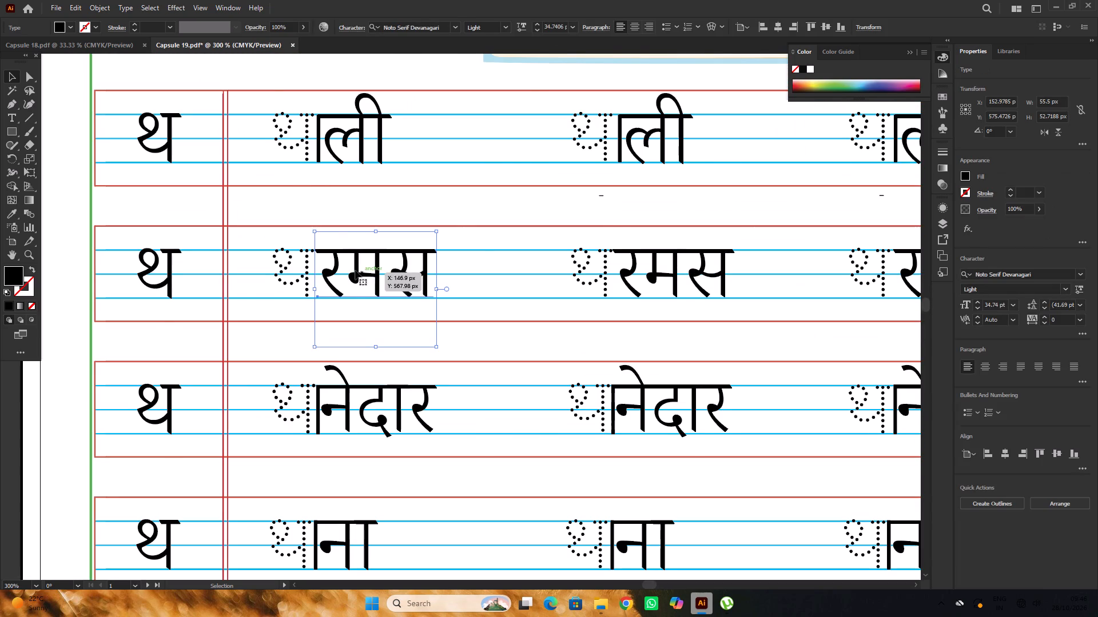
alt+scroll(303, 259, down, 4)
click(148, 302)
Inspect the type of the practice letters in the writing rows of the second and third pages.
key(space)
key(space)
key(space)
key(space)
key(space)
key(space)
key(space)
key(space)
drag(646, 457, 487, 485)
drag(578, 452, 537, 490)
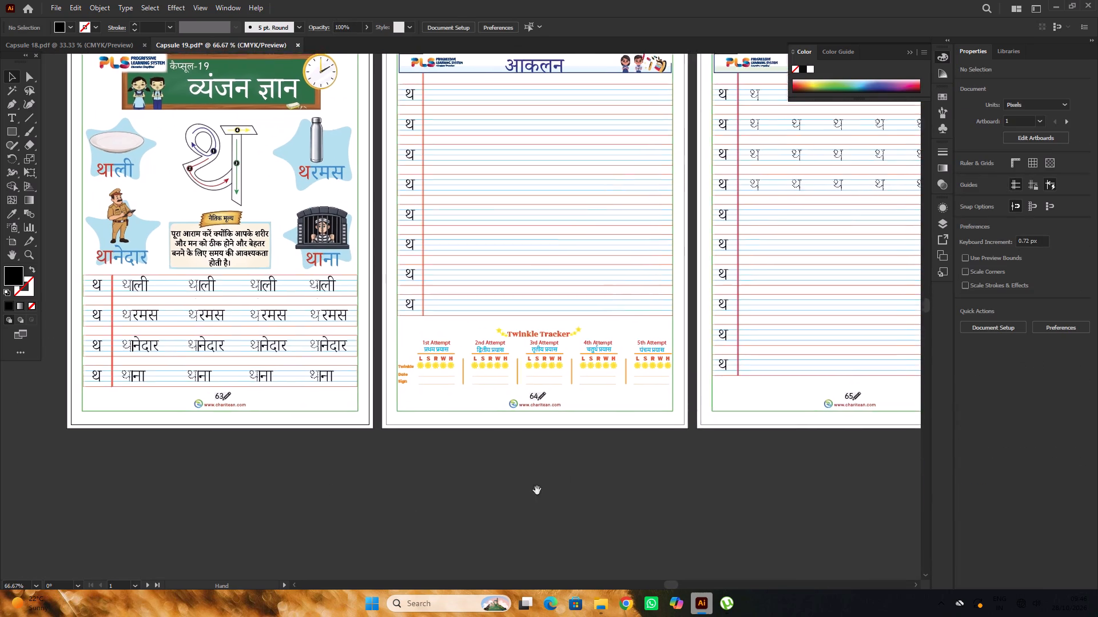
drag(537, 490, 548, 488)
scroll(390, 191, up, 4)
alt+scroll(398, 147, up, 2)
click(401, 166)
scroll(401, 165, down, 2)
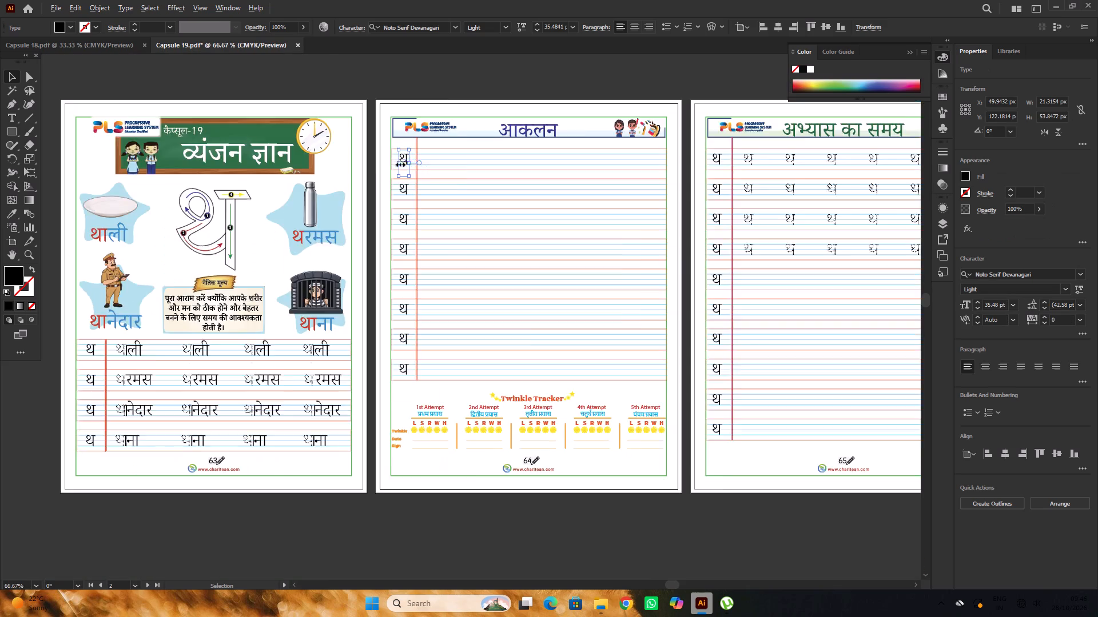
scroll(399, 163, down, 2)
drag(722, 478, 722, 470)
alt+scroll(623, 270, up, 3)
click(660, 280)
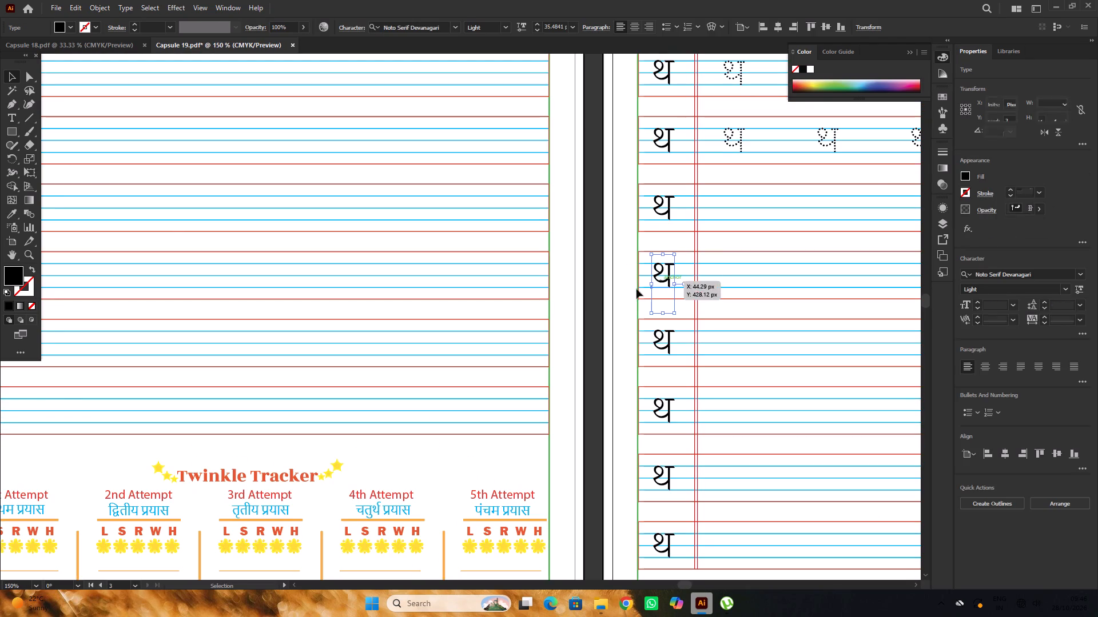
alt+scroll(584, 300, down, 5)
click(713, 448)
Unlock all locked objects in the Capsule 19 document.
alt+scroll(438, 316, up, 6)
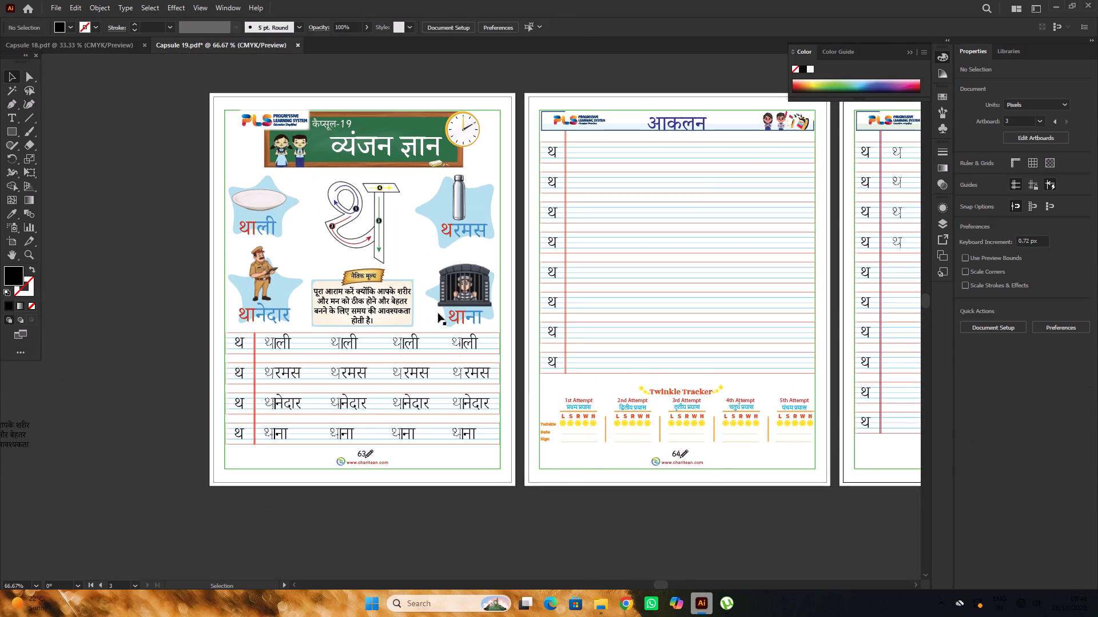
alt+scroll(415, 303, down, 2)
scroll(415, 303, down, 4)
alt+scroll(430, 318, up, 3)
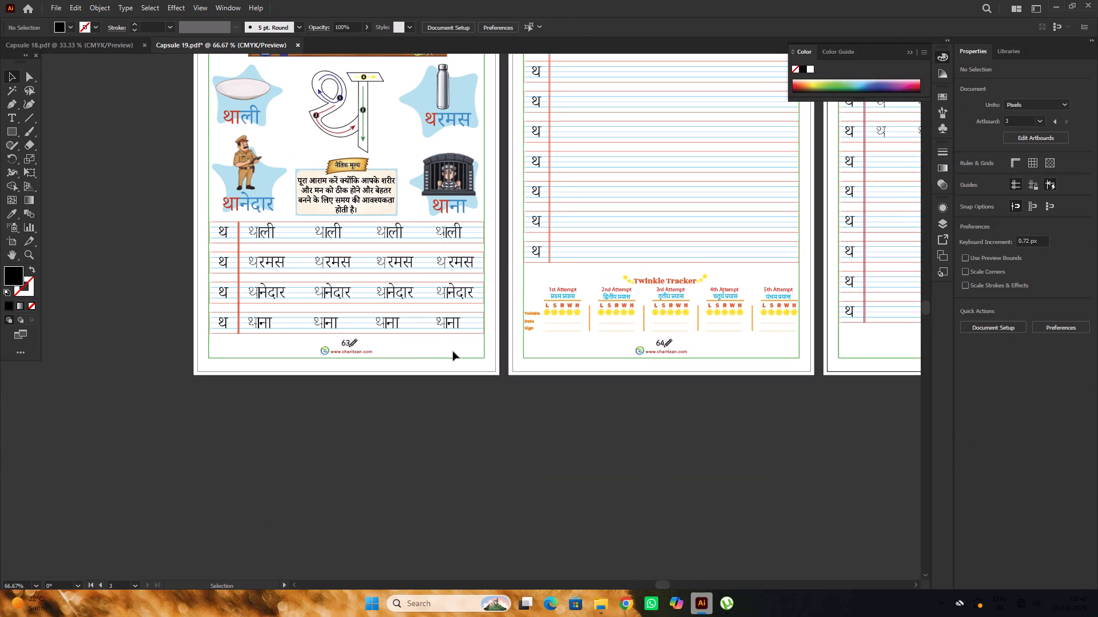
click(457, 358)
key(ctrl+alt+2)
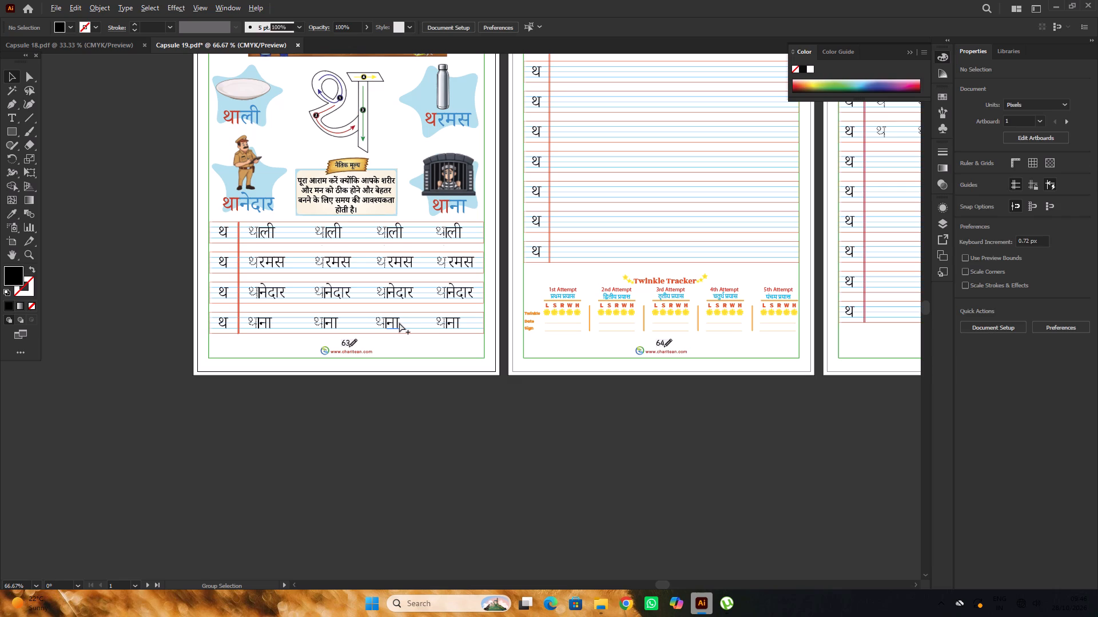
click(467, 464)
Delete the green border frames from all three Capsule 19 pages.
scroll(383, 389, down, 3)
click(457, 341)
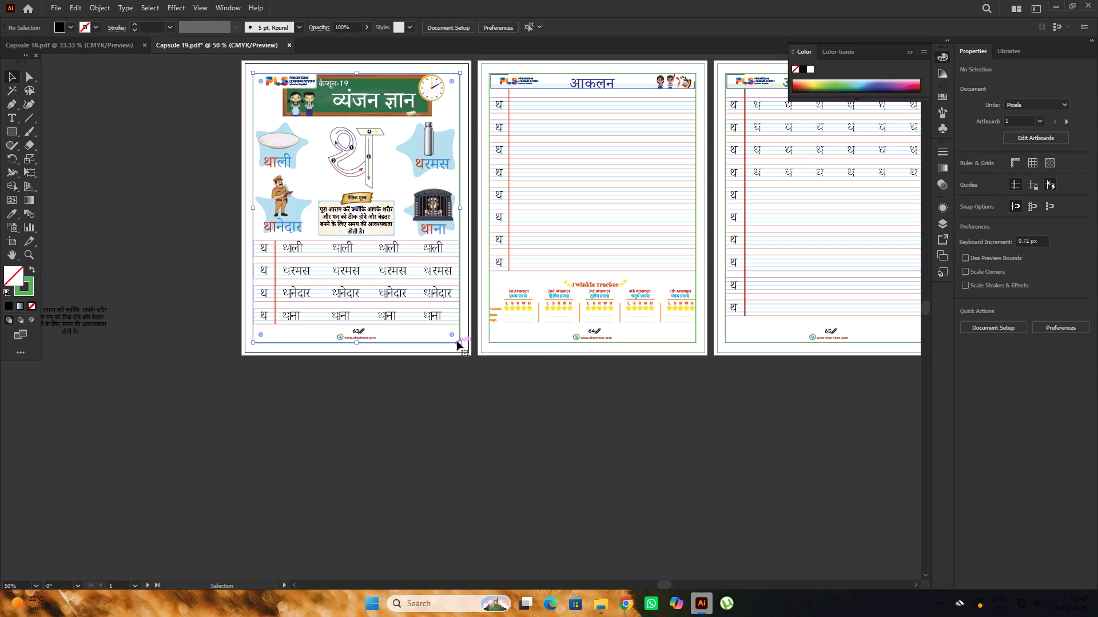
key(Delete)
click(530, 342)
key(Delete)
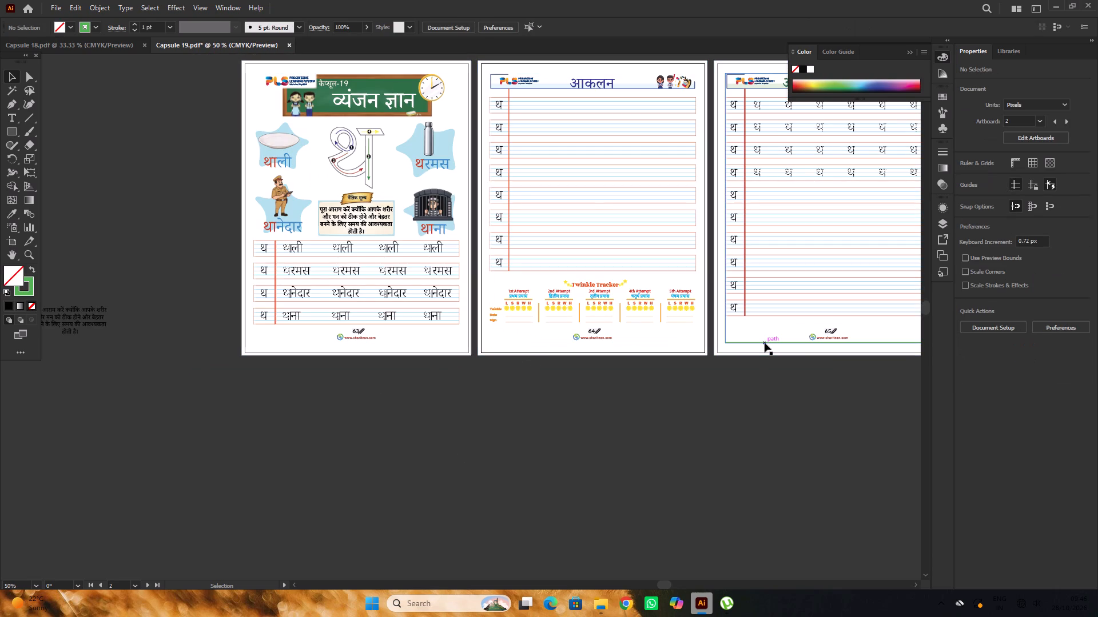
click(765, 343)
key(Delete)
click(747, 422)
Check the page number on the last page of Capsule 18 and return to Capsule 19.
click(78, 51)
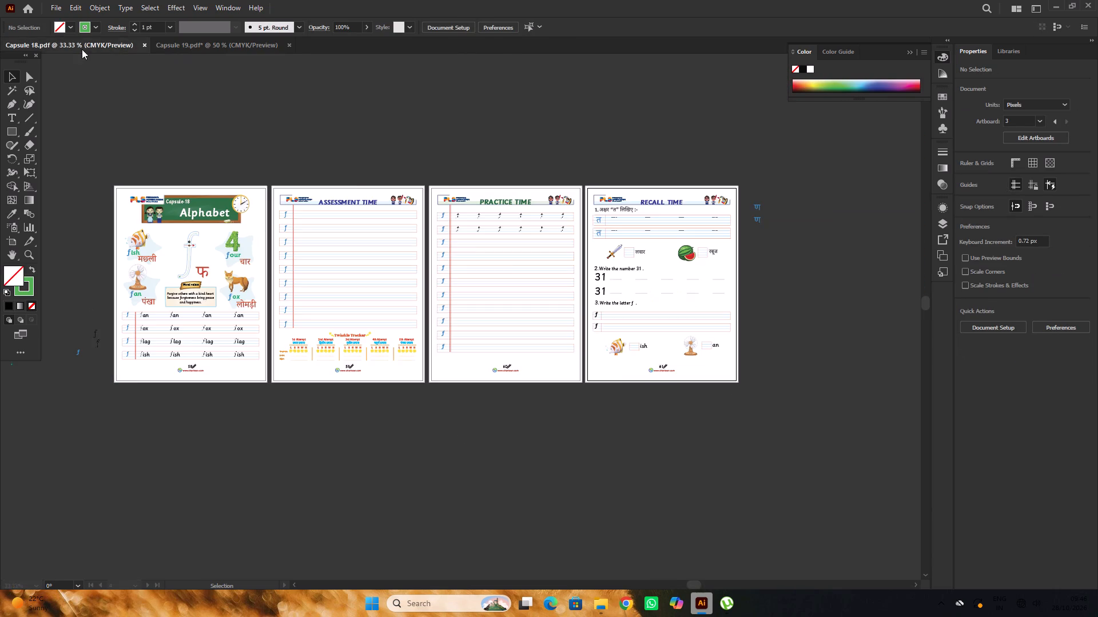
alt+scroll(686, 395, up, 3)
alt+scroll(682, 375, down, 2)
click(250, 51)
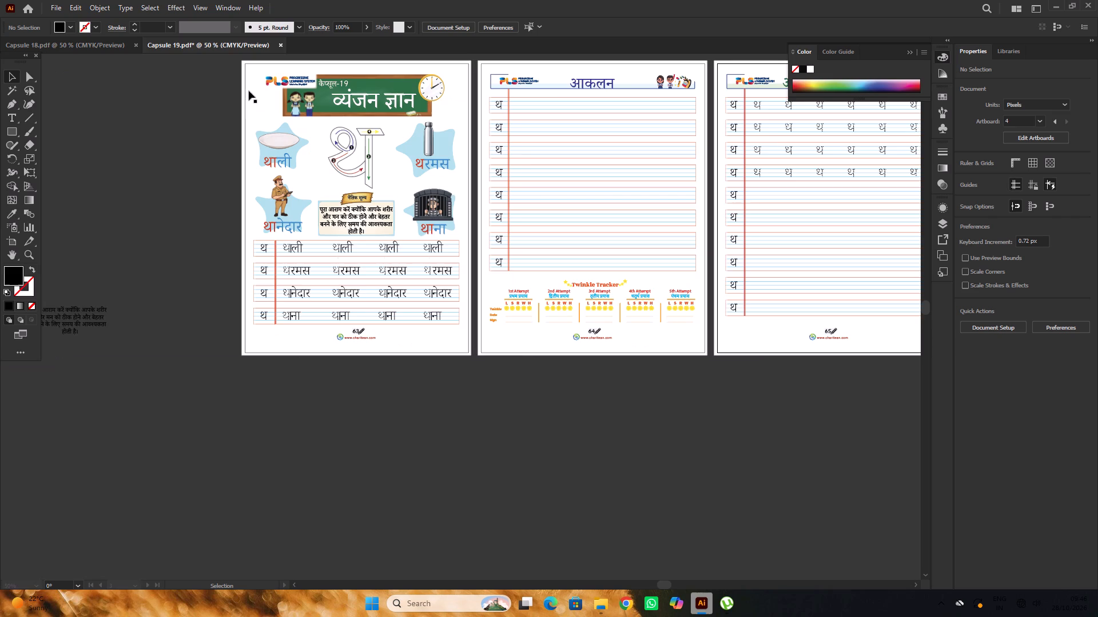
Change the page number at the bottom of the first Capsule 19 page to 62.
alt+scroll(335, 347, up, 4)
key(t)
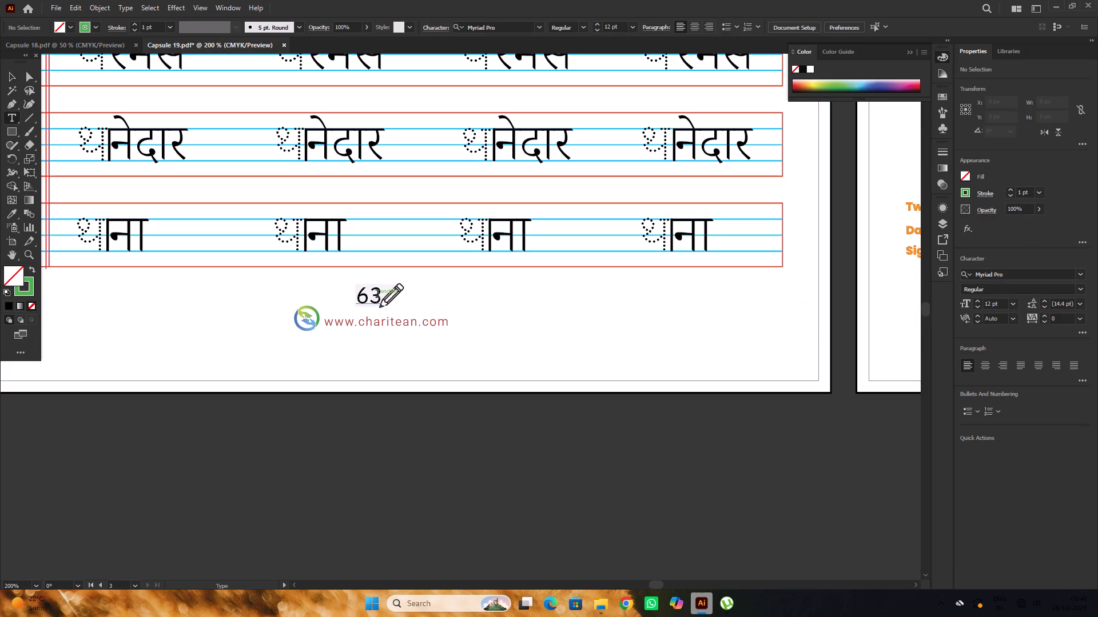
drag(377, 294, 369, 305)
key(2)
alt+scroll(353, 310, up, 3)
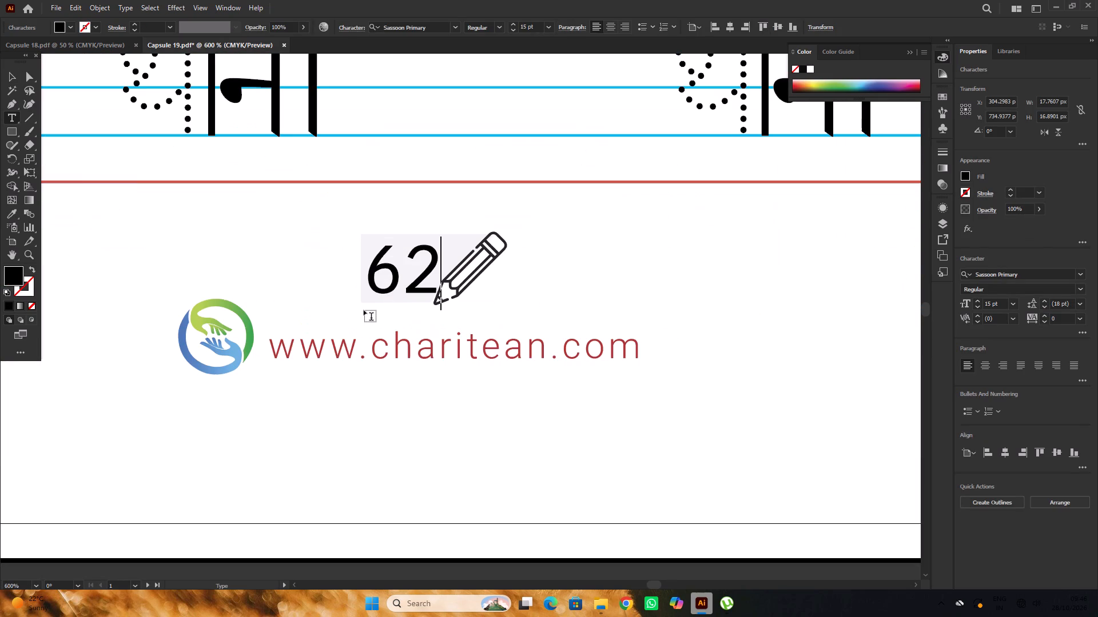
alt+scroll(178, 204, down, 4)
click(10, 75)
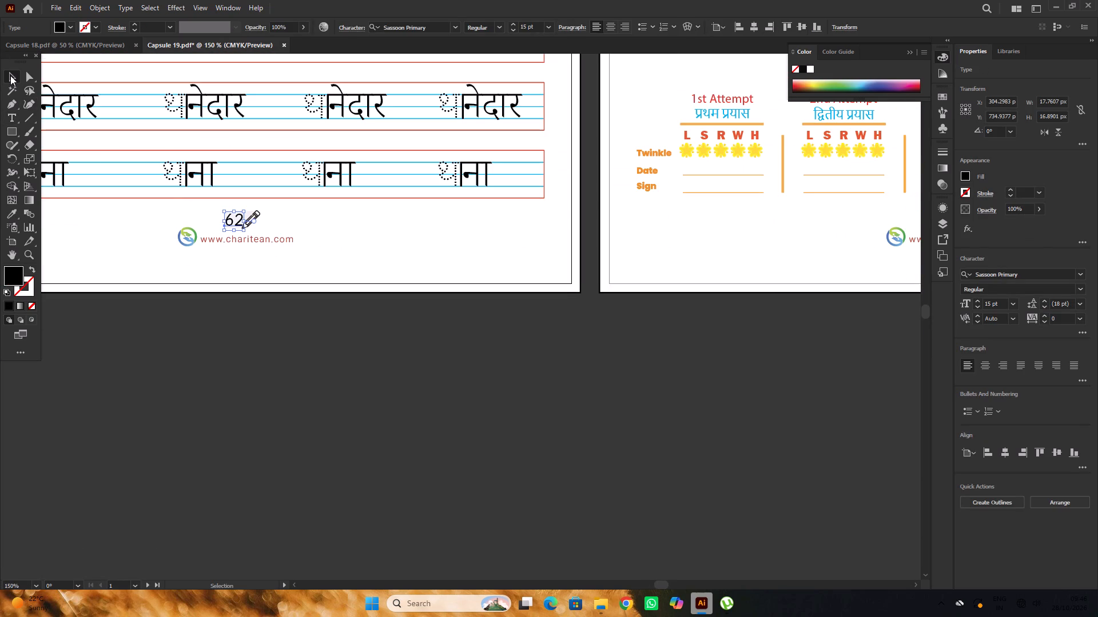
Nudge the page number 62 slightly away from the pencil icon on the first page and deselect it.
alt+scroll(358, 285, down, 2)
scroll(360, 281, up, 3)
scroll(277, 296, up, 2)
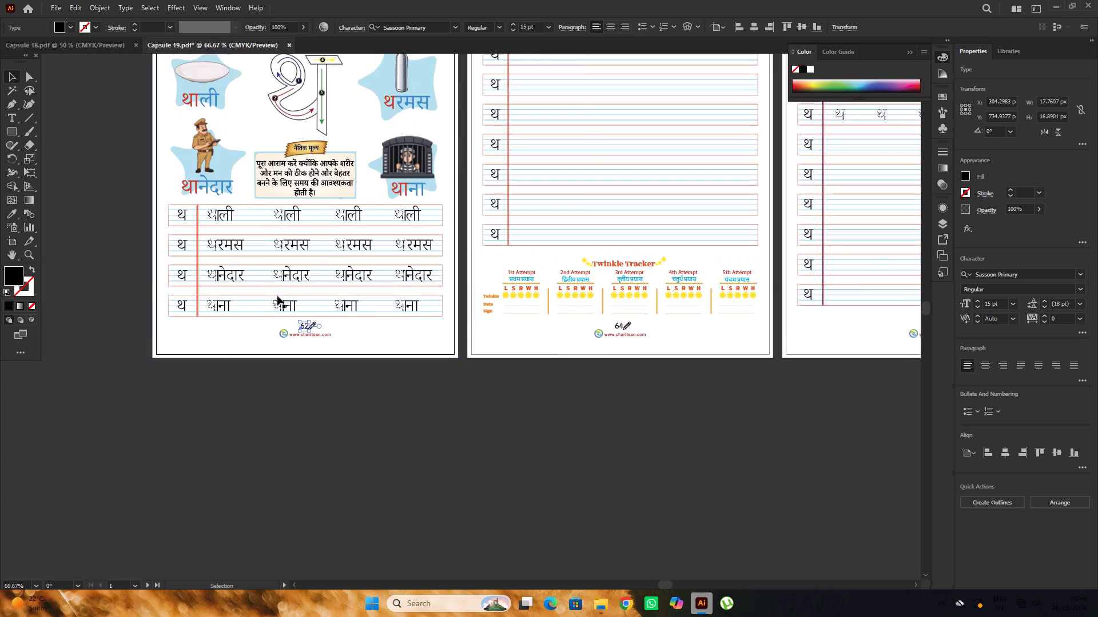
scroll(277, 296, up, 2)
alt+scroll(339, 376, up, 6)
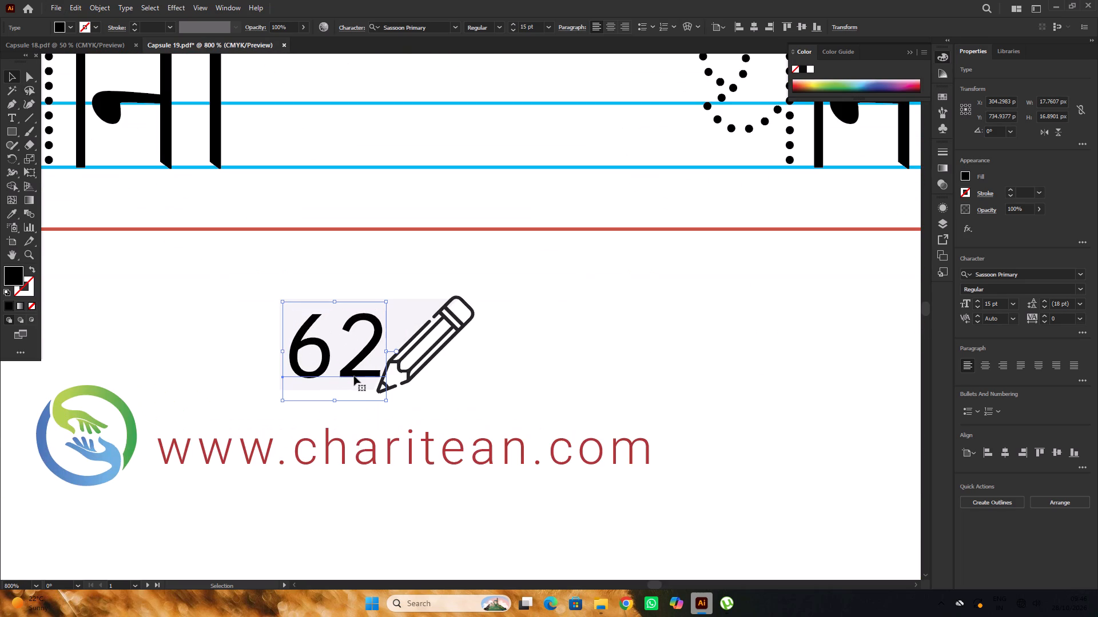
scroll(355, 375, up, 1)
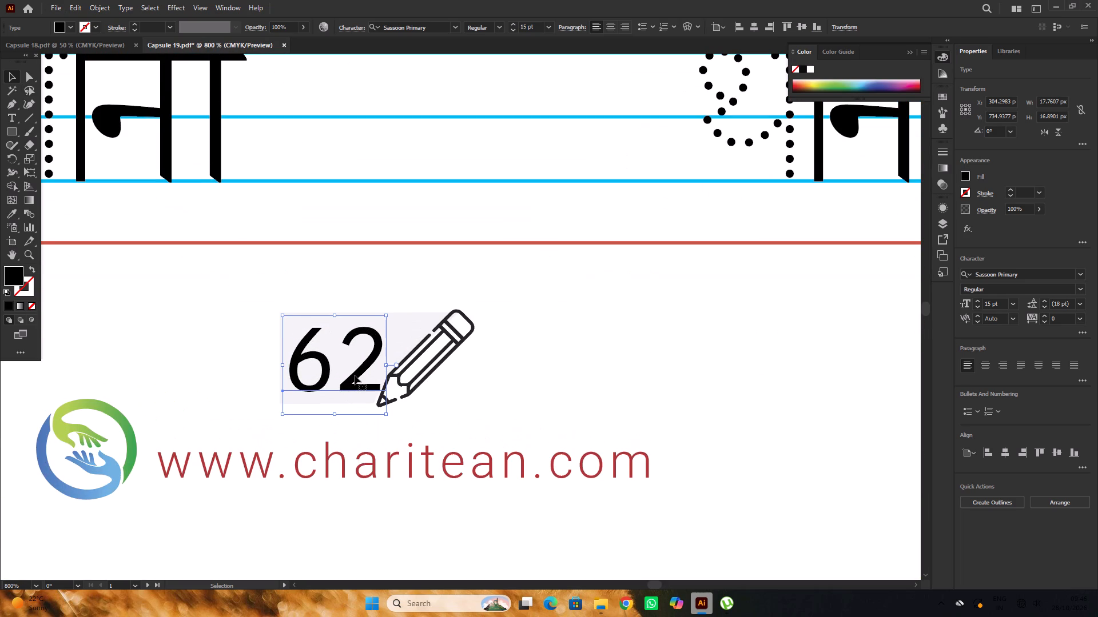
alt+scroll(355, 375, up, 2)
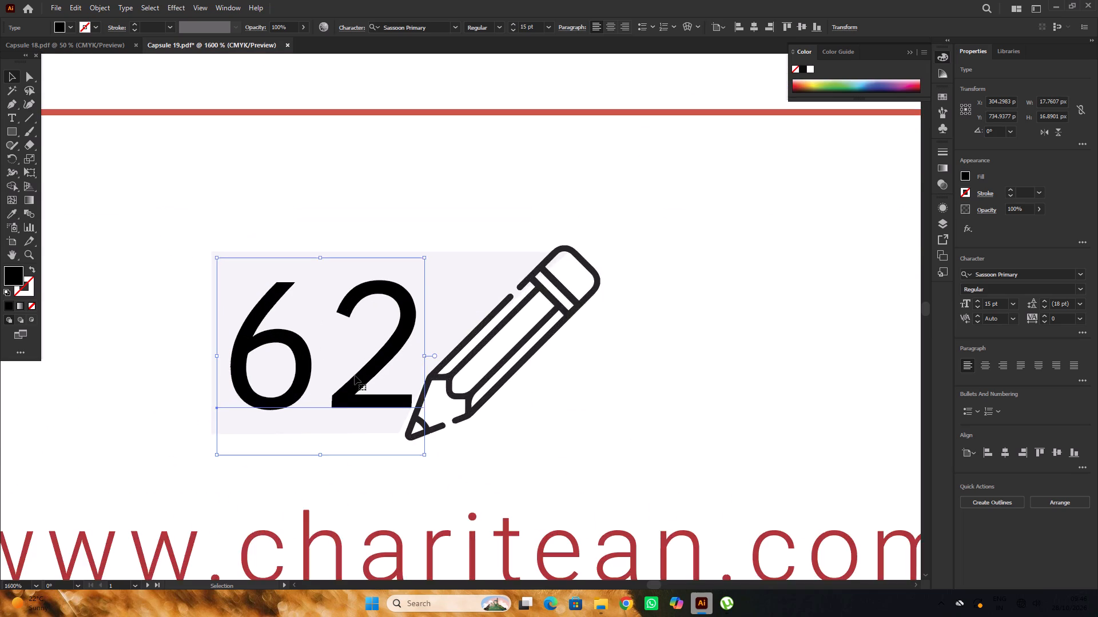
alt+scroll(355, 375, down, 1)
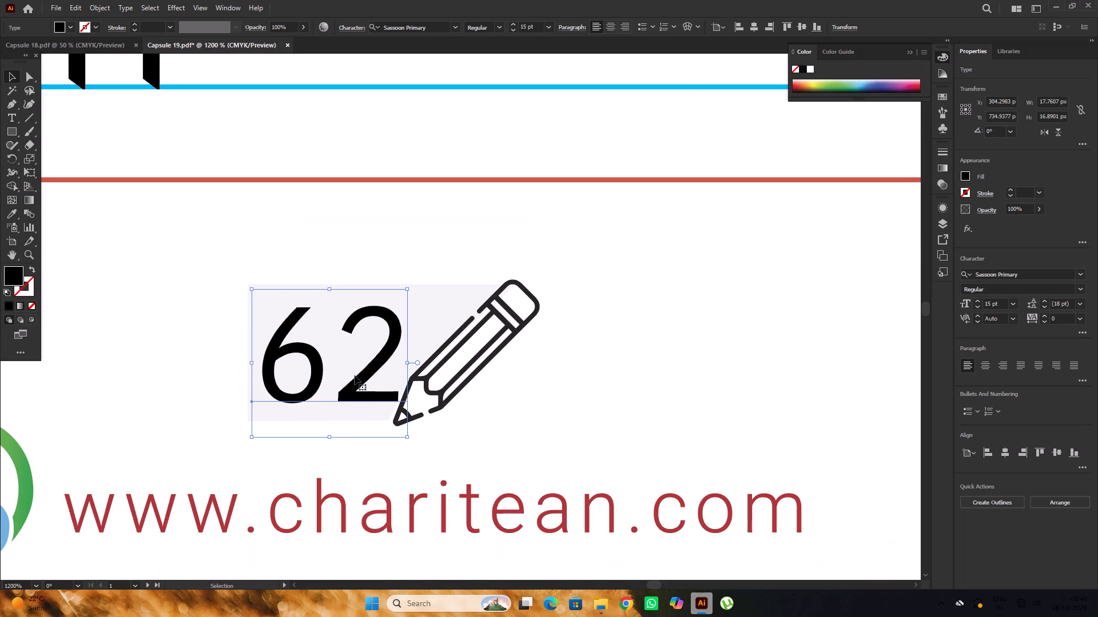
alt+scroll(352, 388, up, 1)
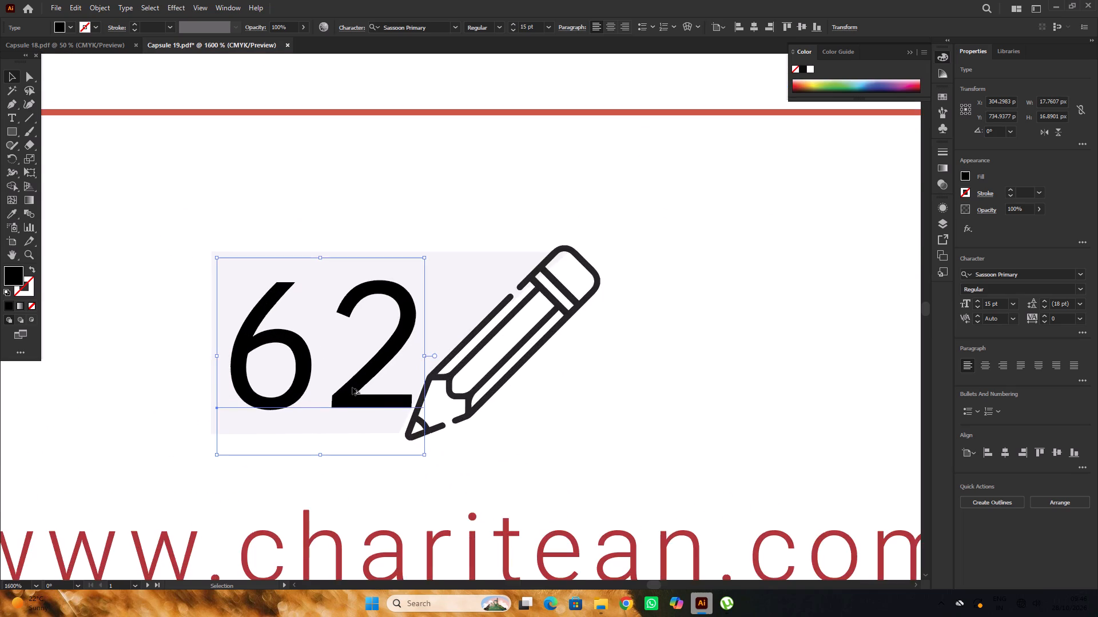
alt+scroll(352, 387, down, 2)
alt+scroll(352, 387, up, 2)
click(363, 401)
alt+scroll(329, 372, down, 8)
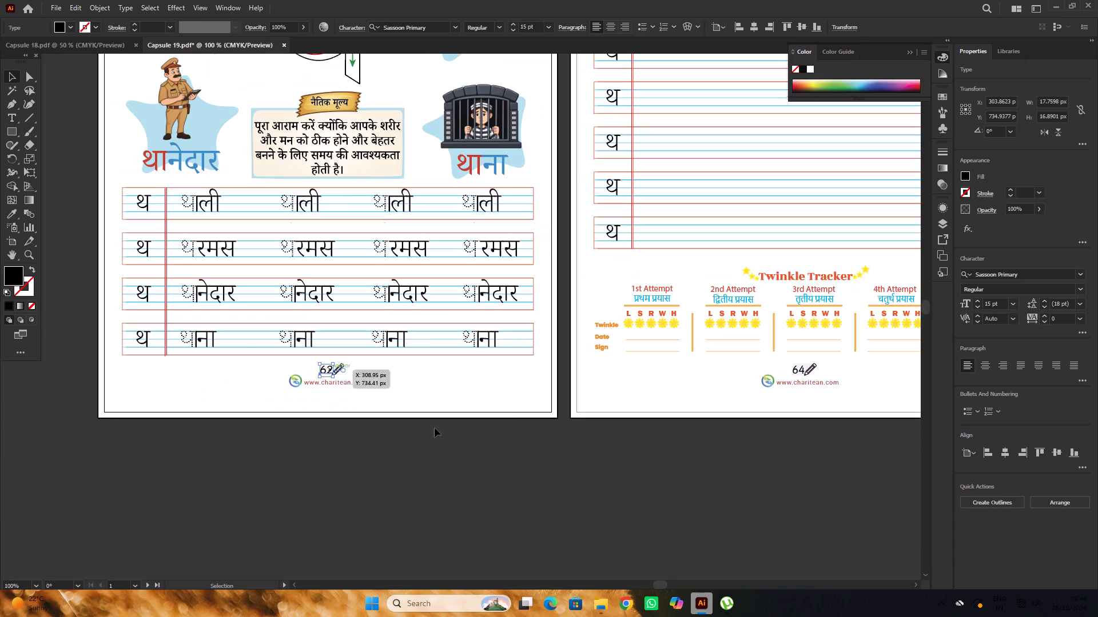
click(497, 452)
Change the page number below the Twinkle Tracker on the second Capsule 19 page to 63.
key(space)
key(space)
key(space)
key(space)
drag(734, 470, 546, 482)
drag(704, 479, 606, 474)
alt+scroll(562, 365, up, 2)
scroll(538, 379, down, 1)
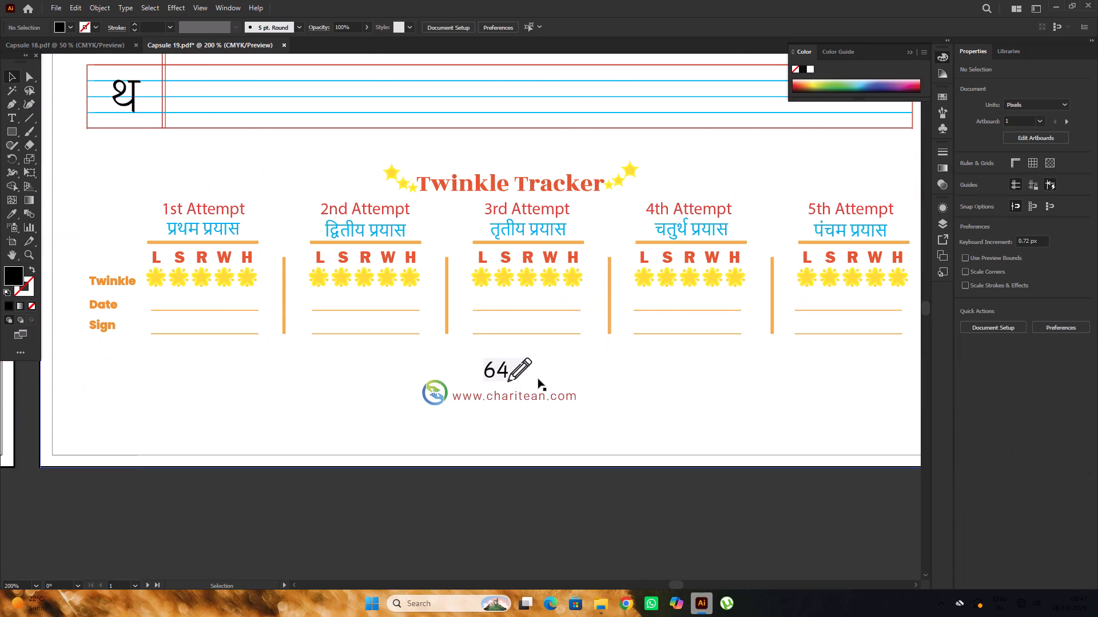
alt+scroll(520, 376, up, 1)
key(t)
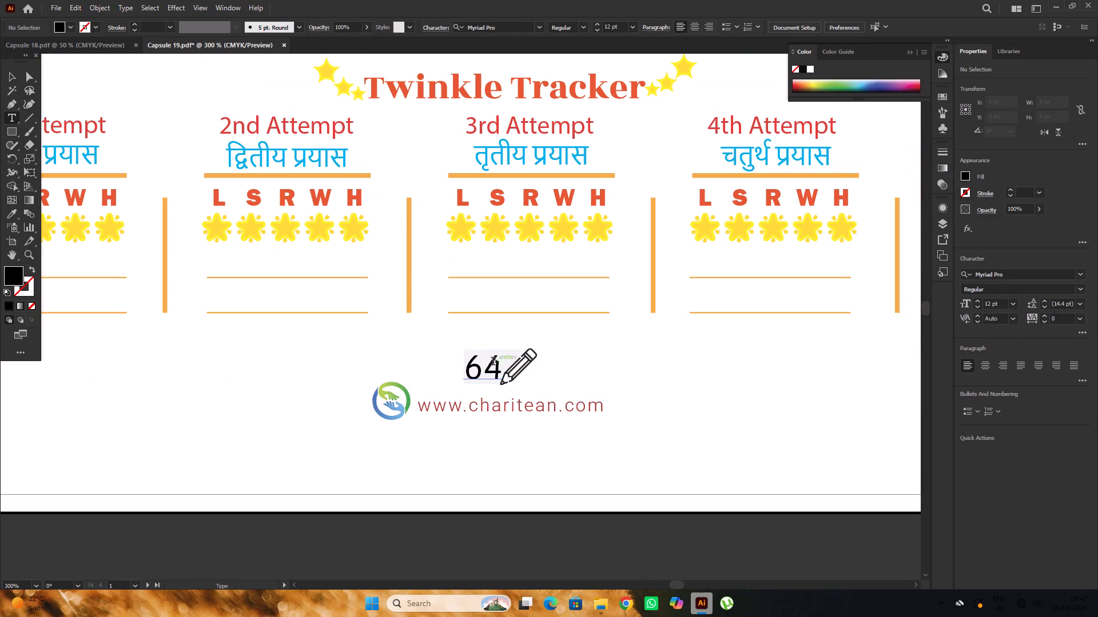
drag(495, 361, 486, 368)
key(3)
Change the page number at the bottom of the third Capsule 19 page to 64 and deselect it.
alt+scroll(464, 376, down, 5)
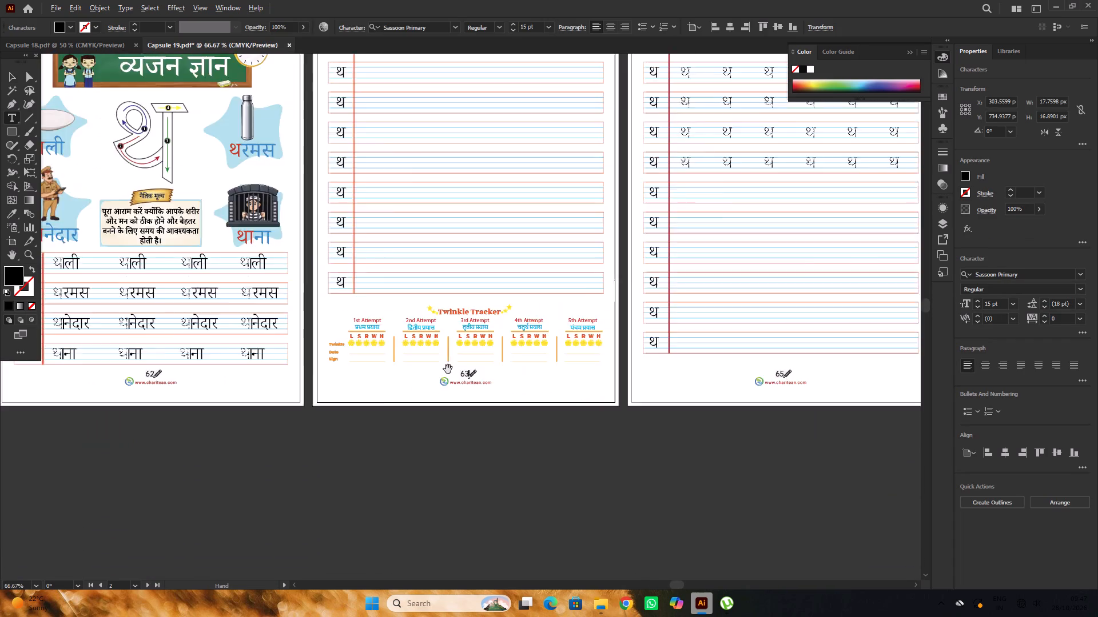
alt+scroll(448, 369, down, 2)
alt+scroll(478, 371, up, 2)
alt+scroll(687, 373, up, 3)
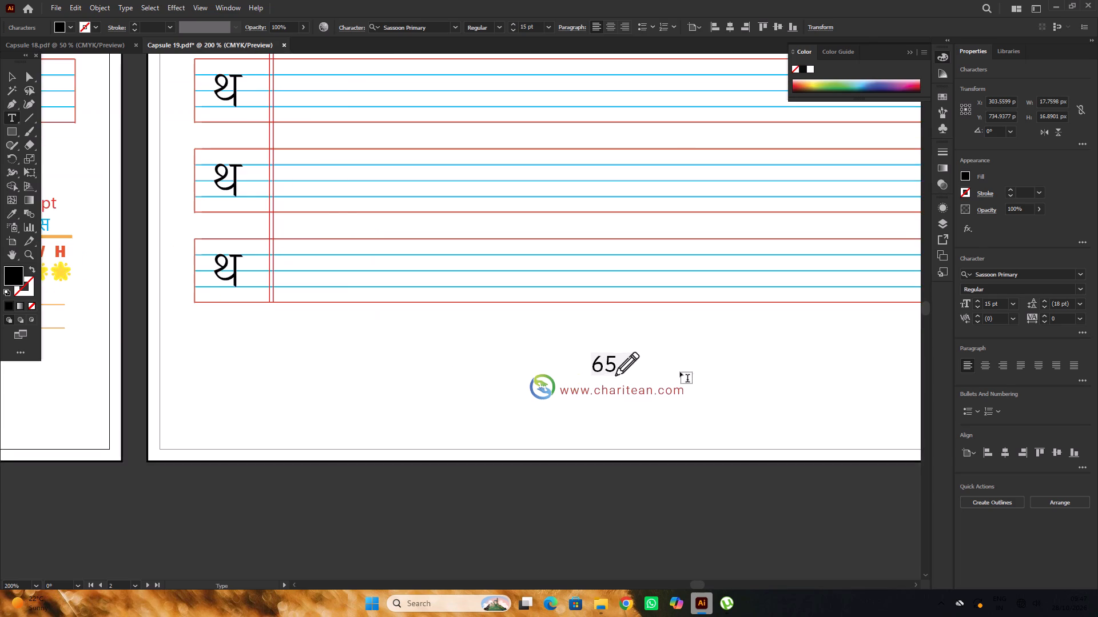
alt+scroll(678, 371, down, 5)
alt+scroll(670, 368, up, 1)
alt+scroll(425, 379, up, 2)
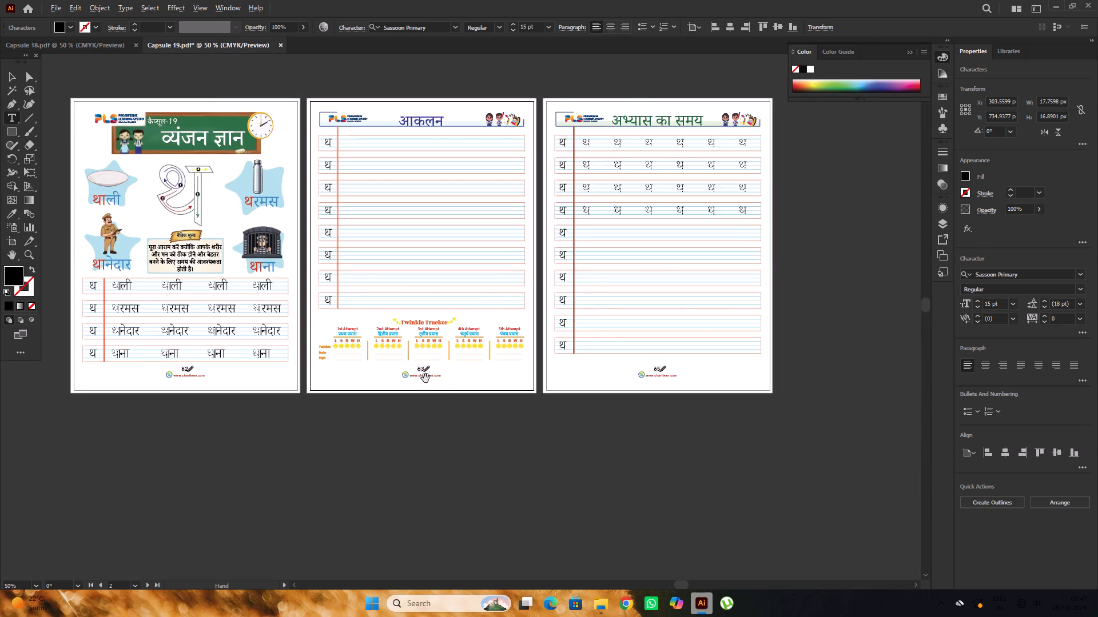
alt+scroll(432, 374, down, 2)
alt+scroll(674, 364, up, 7)
scroll(645, 374, down, 4)
alt+scroll(631, 365, up, 2)
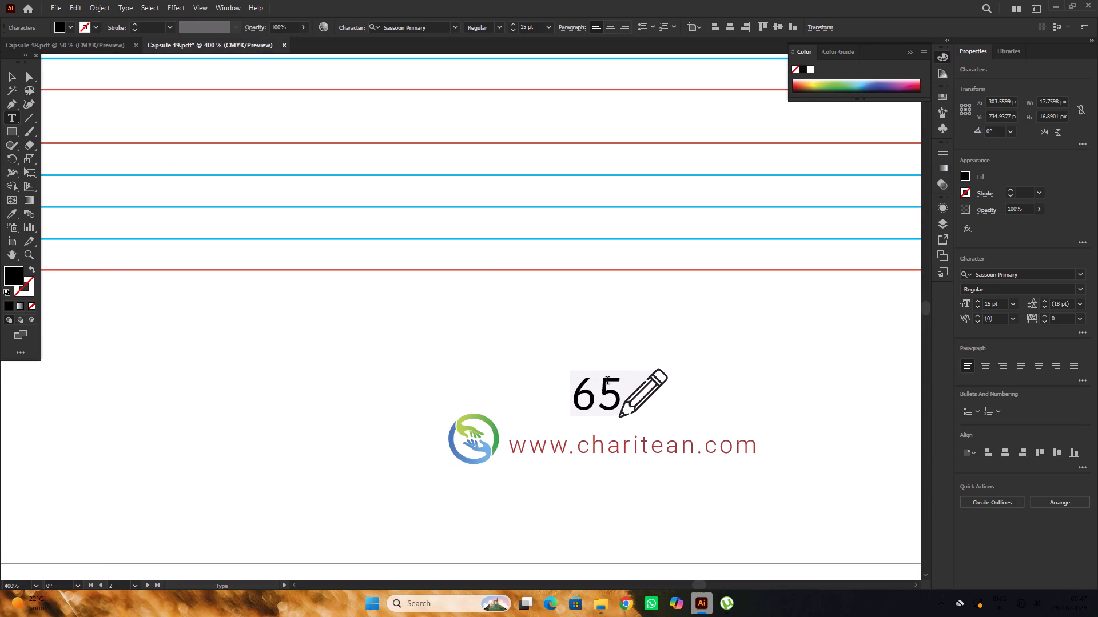
drag(614, 379, 602, 391)
key(4)
alt+scroll(594, 387, down, 5)
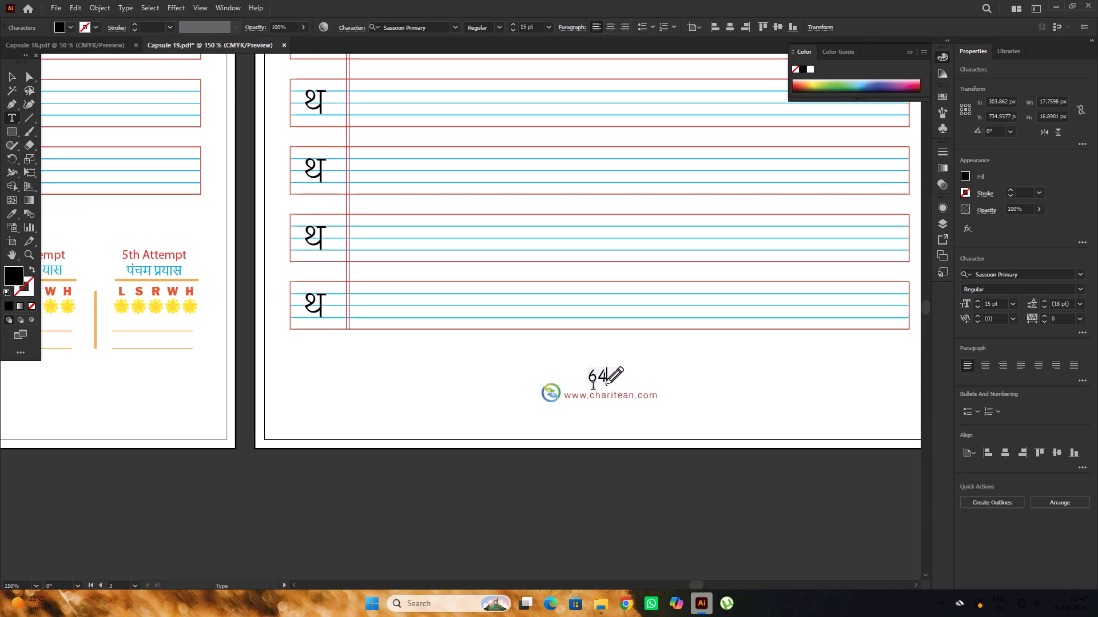
alt+scroll(593, 387, down, 7)
scroll(707, 395, up, 3)
click(10, 79)
click(374, 123)
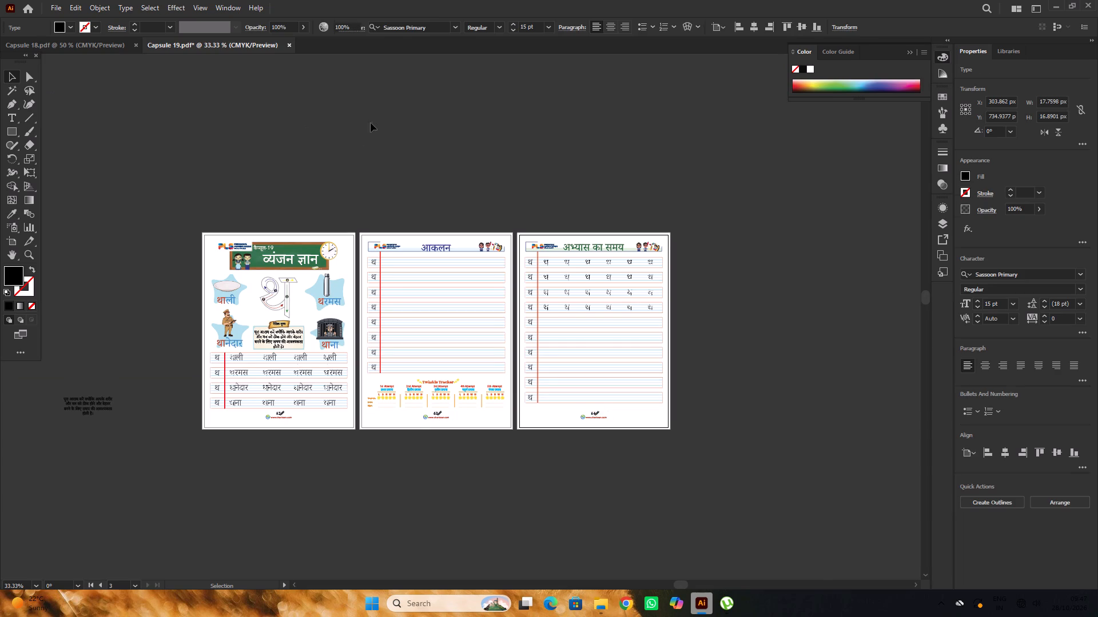
Look over the three renumbered pages and save the Capsule 19 document.
scroll(365, 171, up, 2)
alt+scroll(361, 160, down, 6)
alt+scroll(345, 244, up, 4)
alt+scroll(571, 265, down, 3)
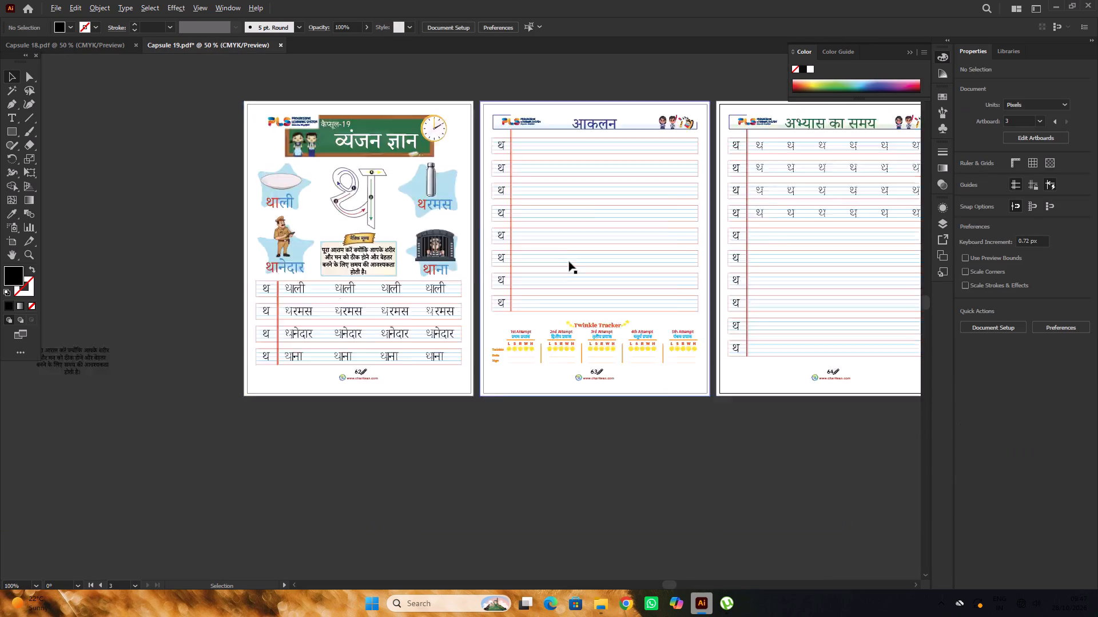
scroll(568, 260, up, 4)
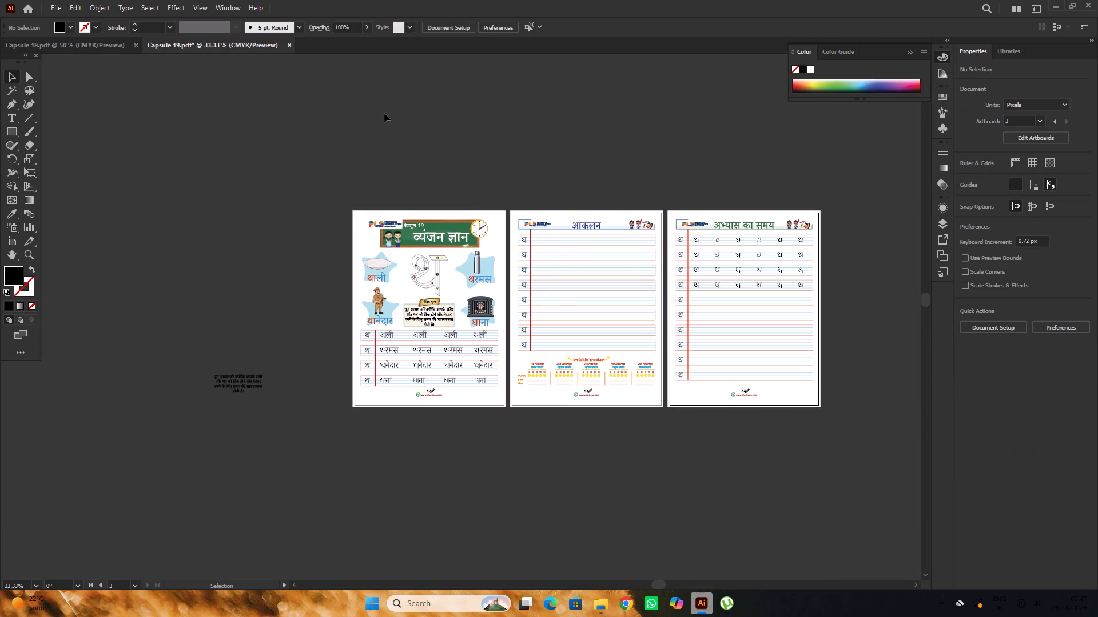
key(ctrl+s)
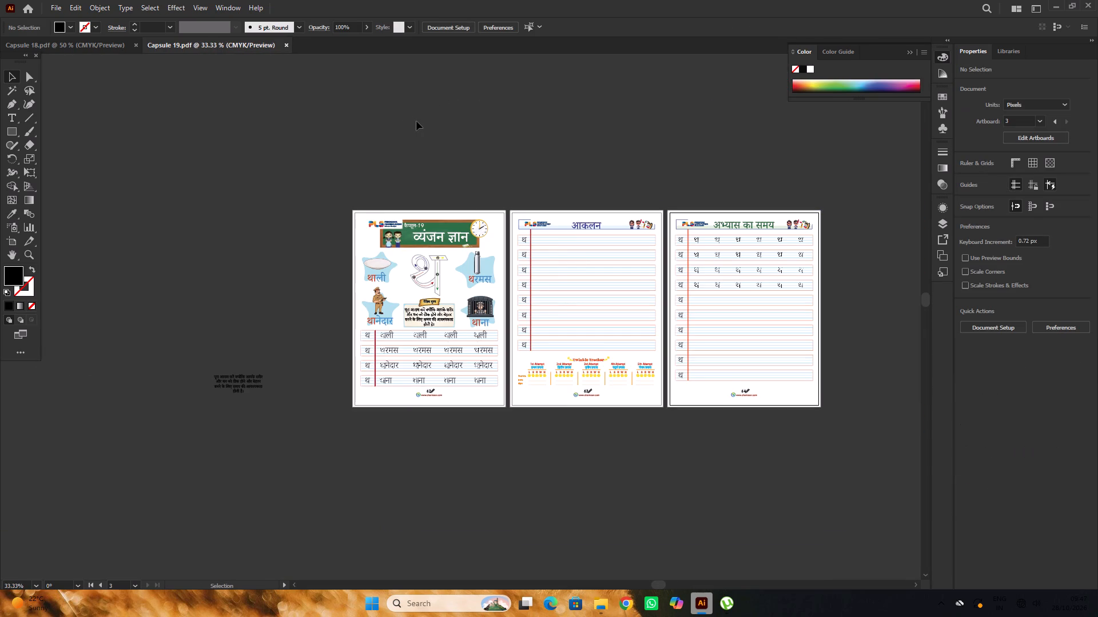
Check the page numbers and overall layout of the saved Capsule 19 pages.
alt+scroll(694, 366, up, 4)
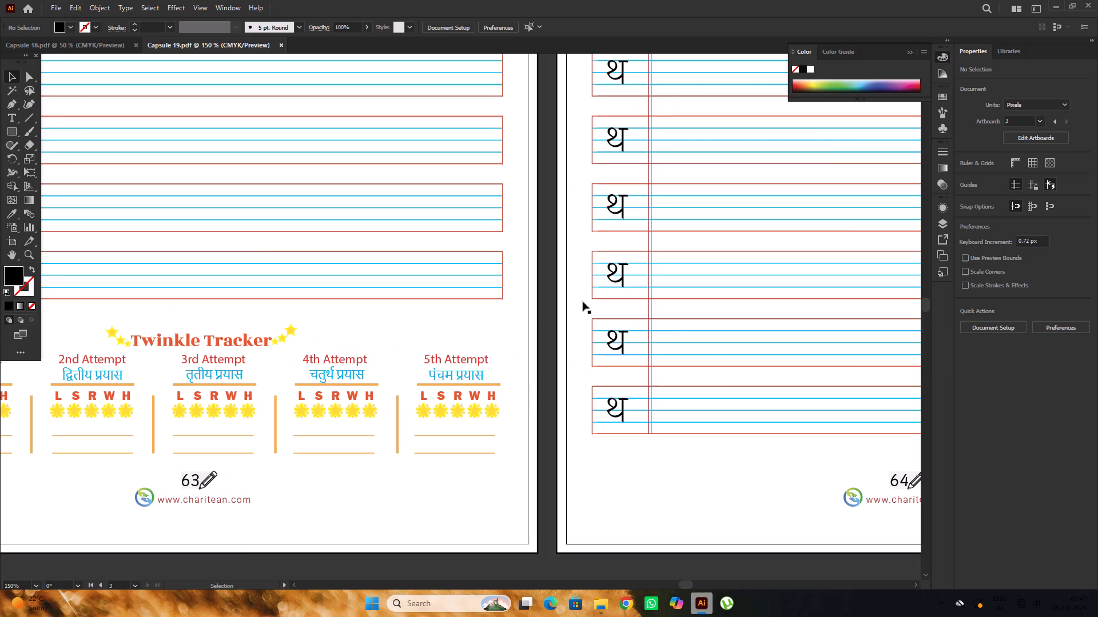
alt+scroll(564, 295, down, 2)
scroll(733, 391, up, 3)
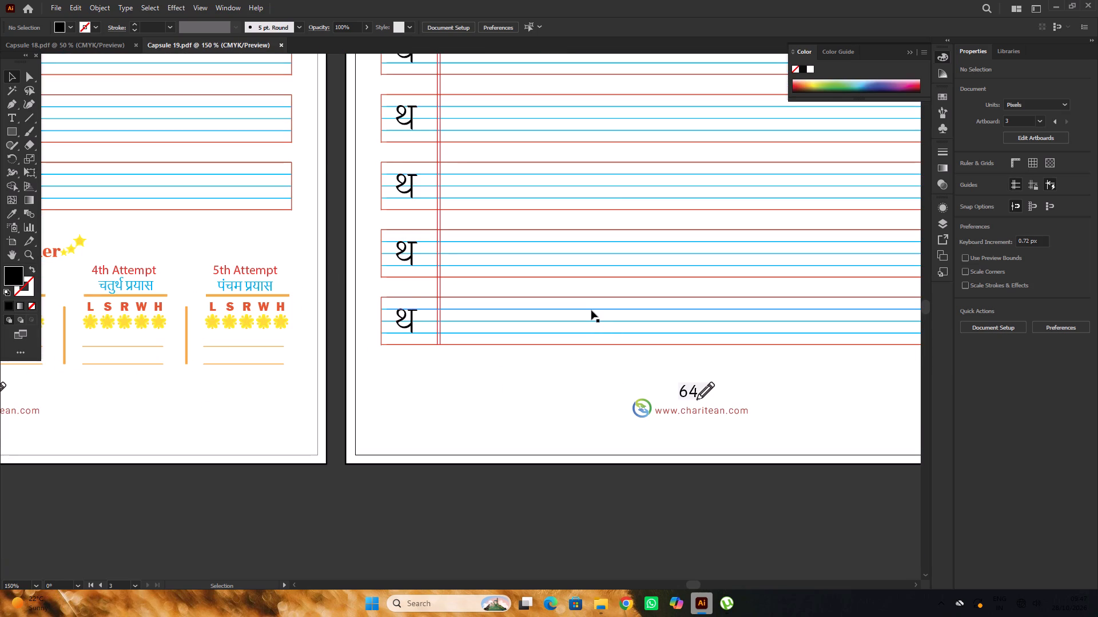
alt+scroll(732, 434, up, 3)
alt+scroll(698, 388, down, 3)
scroll(698, 387, up, 3)
alt+scroll(698, 387, down, 4)
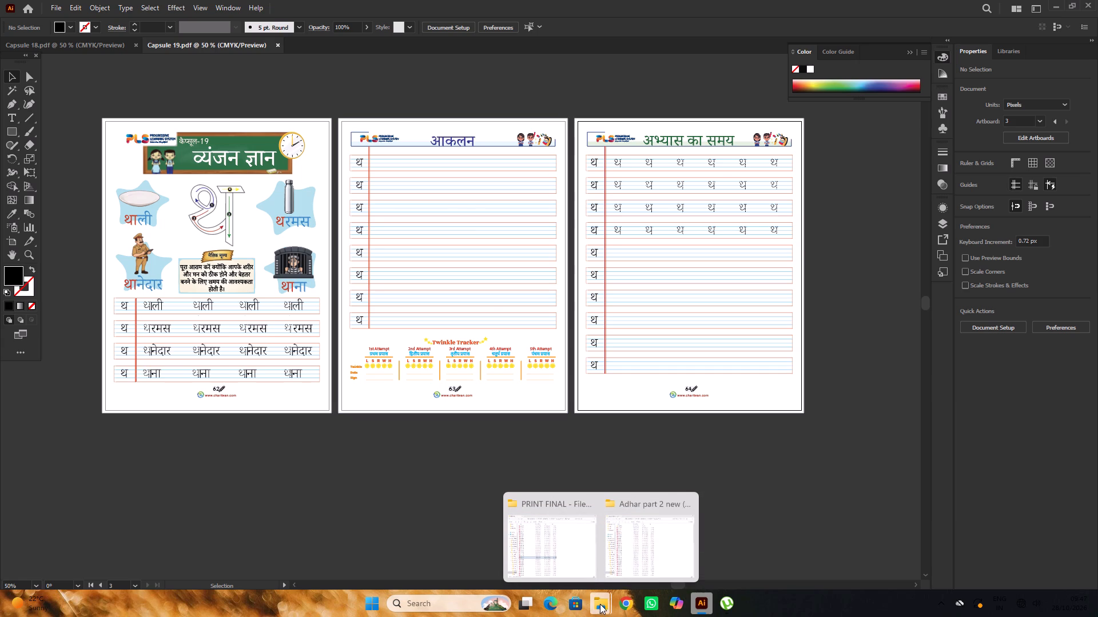
Open the Capsule 20 PDF from the PRINT FINAL folder in Illustrator.
click(542, 543)
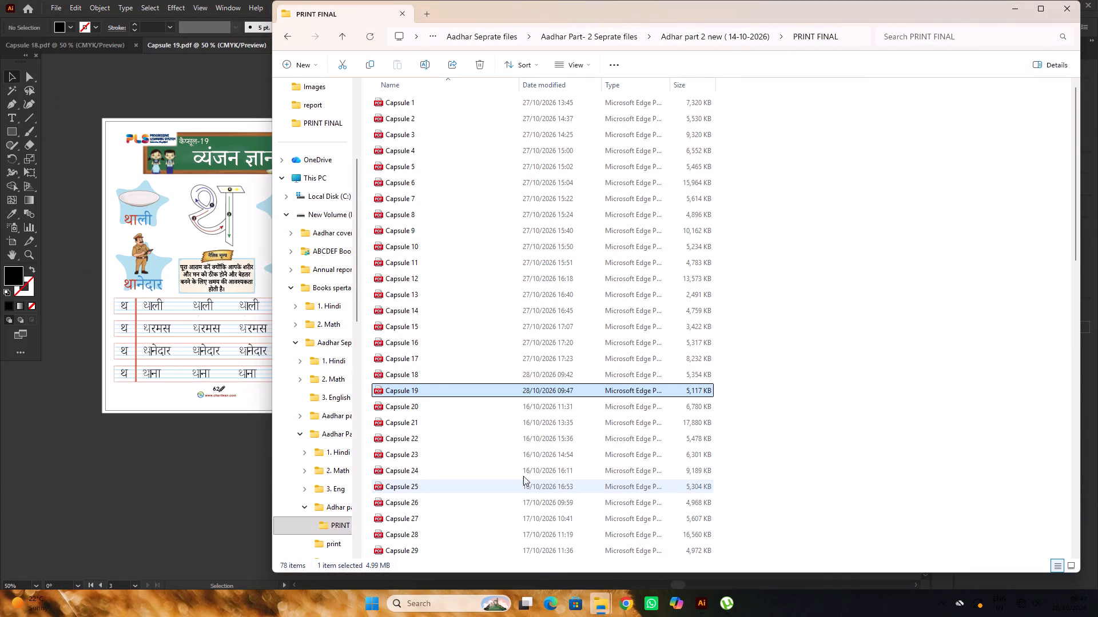
click(502, 403)
right_click(502, 403)
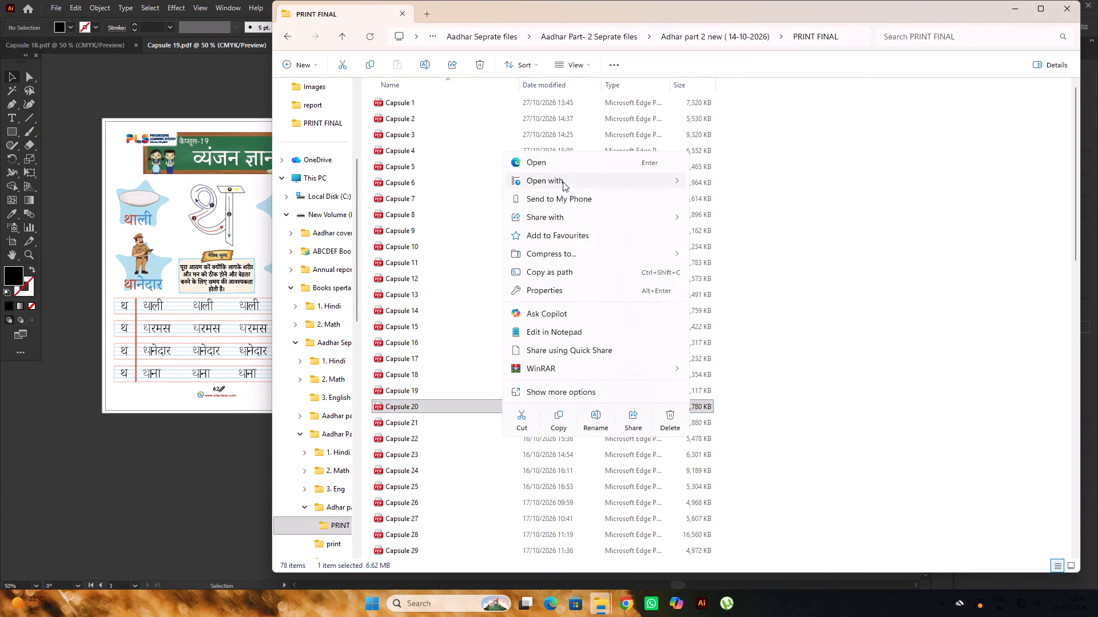
click(721, 179)
Centre the "32 Thirty two" heading group horizontally on the first Capsule 20 page.
alt+scroll(349, 290, up, 4)
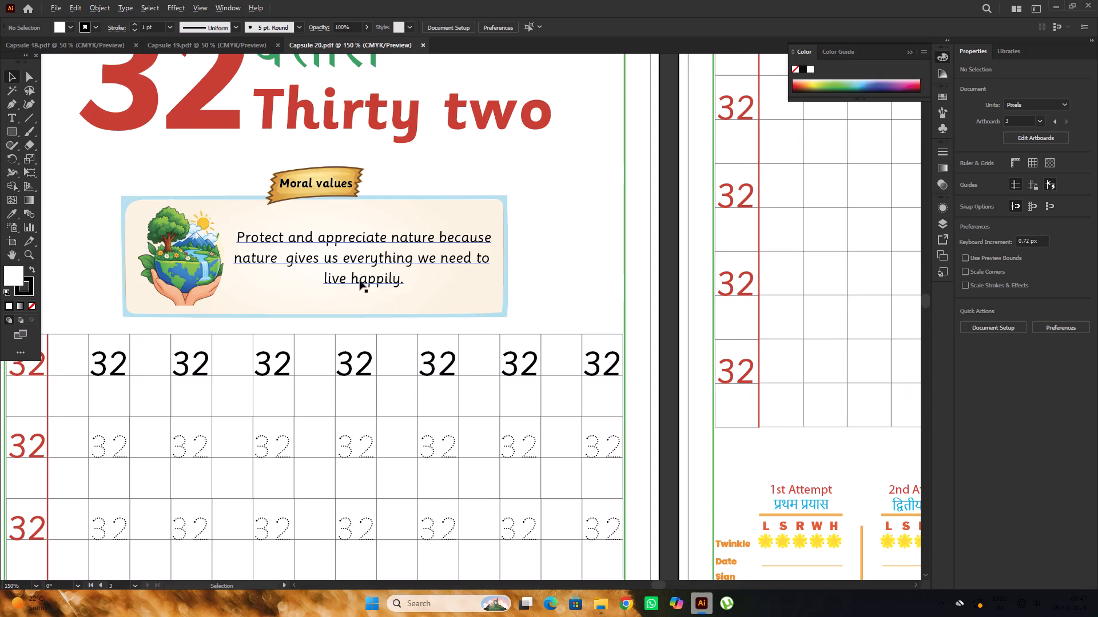
alt+scroll(412, 260, down, 1)
triple_click(405, 171)
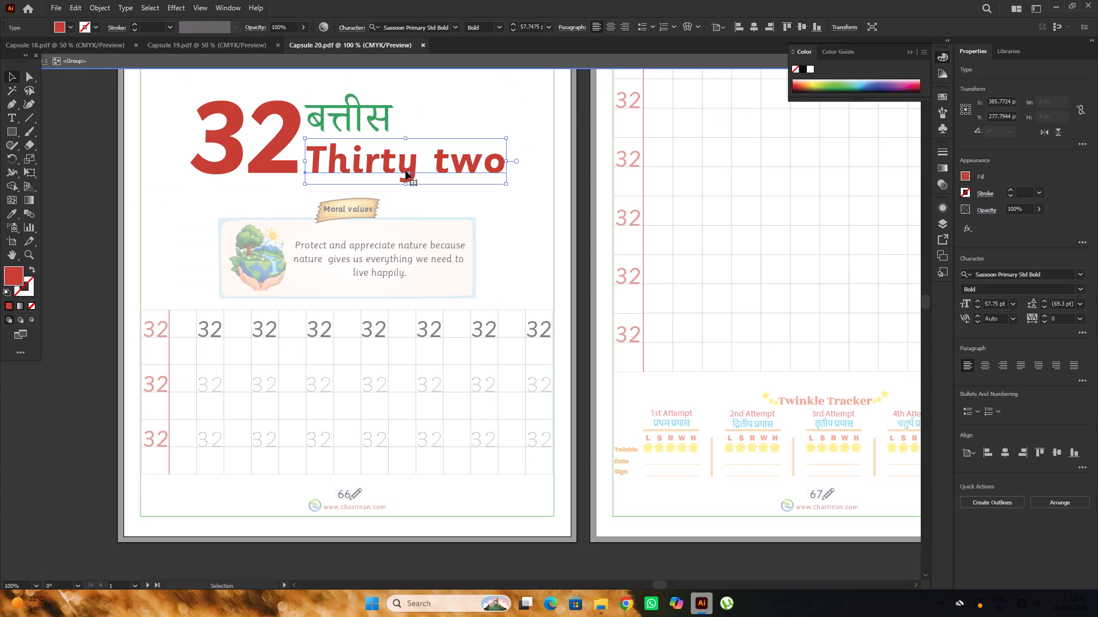
alt+scroll(405, 171, down, 4)
triple_click(165, 204)
scroll(413, 208, up, 6)
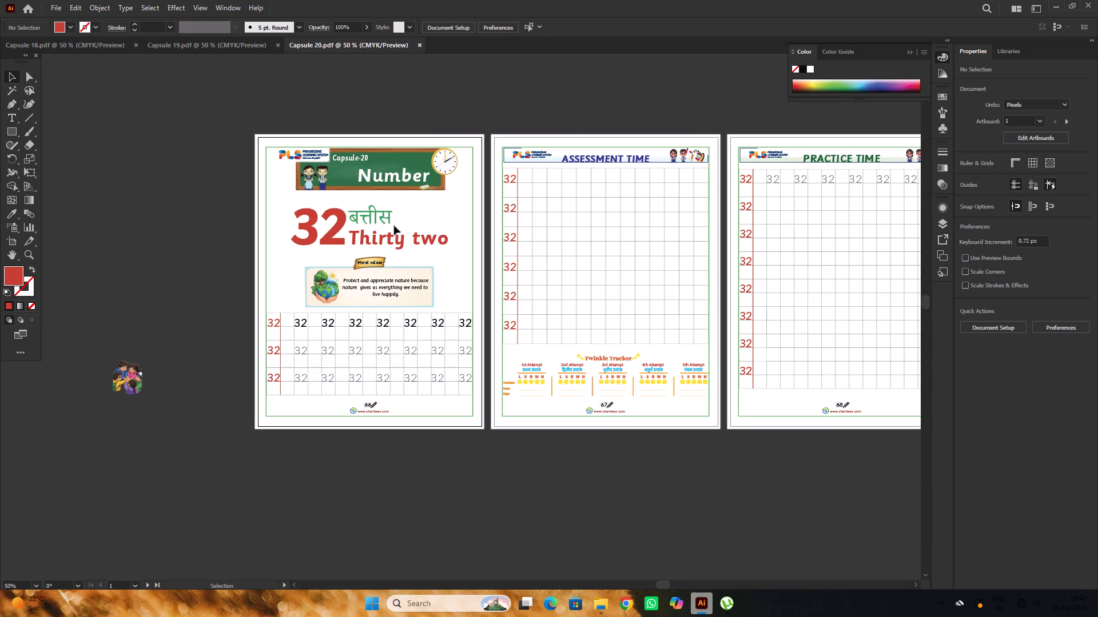
click(391, 239)
click(1002, 451)
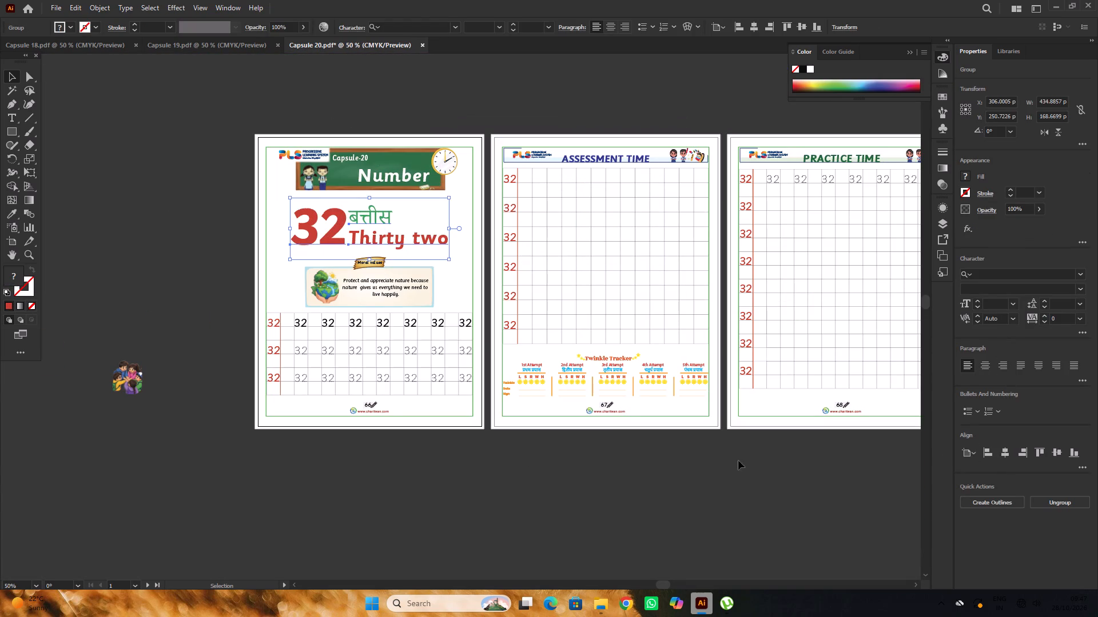
click(694, 448)
Centre the Moral values banner horizontally on the first page and align it with the text box beneath it.
alt+scroll(328, 271, up, 3)
alt+scroll(406, 263, down, 1)
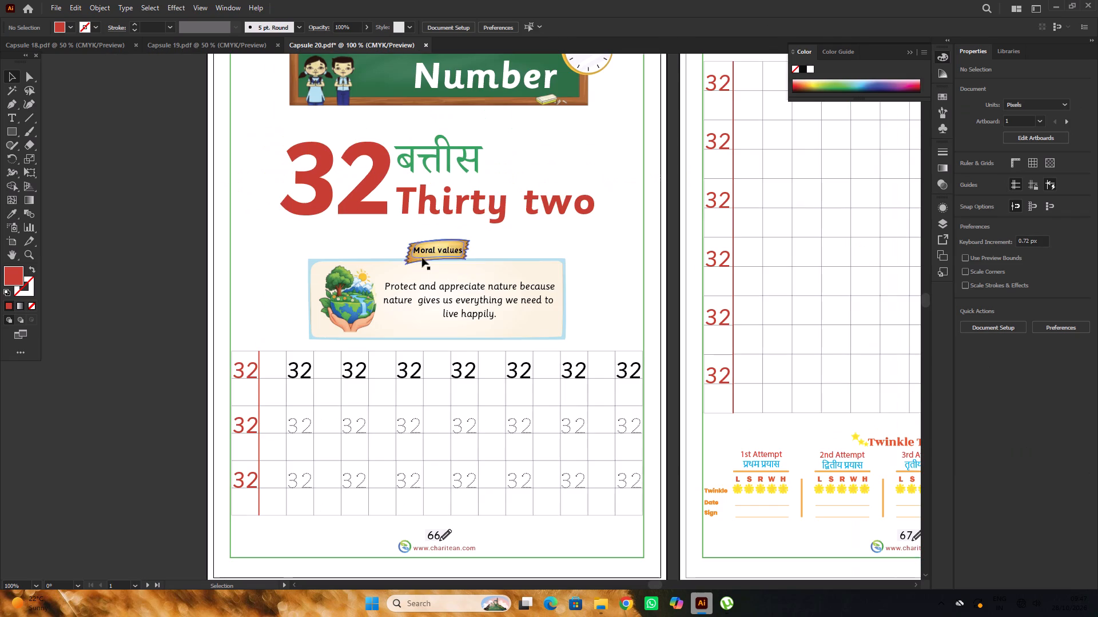
click(442, 250)
click(1004, 272)
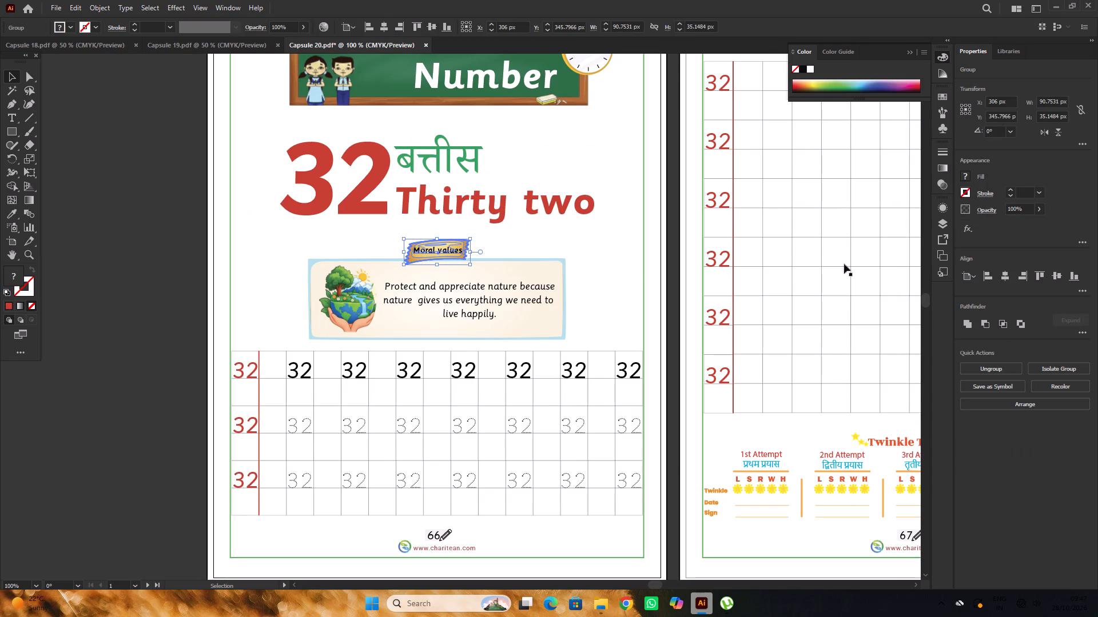
shift+click(556, 273)
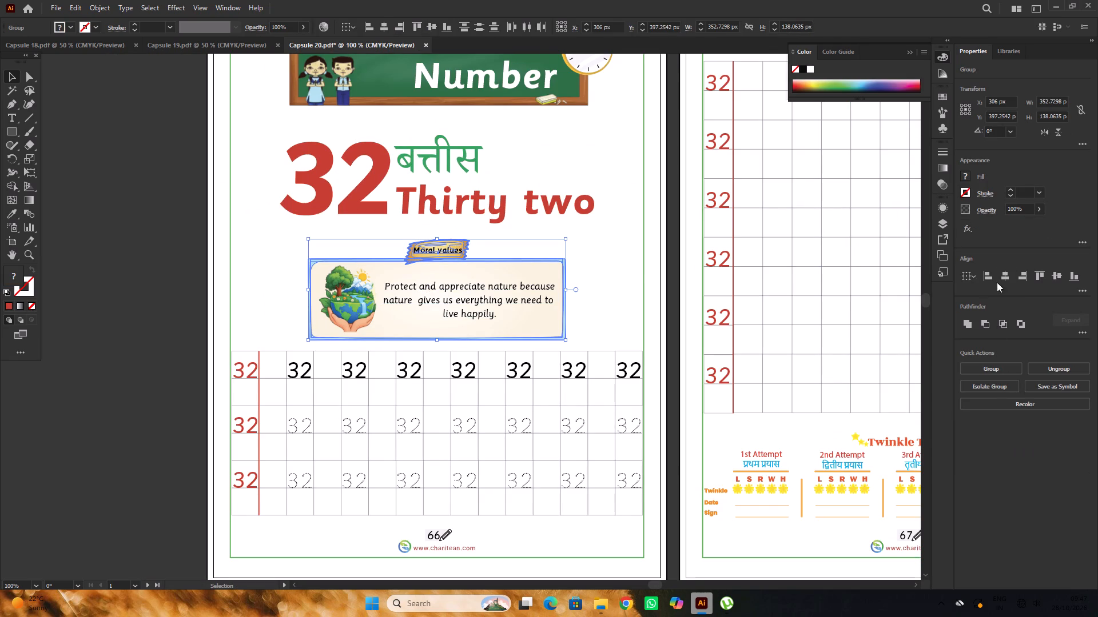
click(1002, 271)
click(1005, 278)
triple_click(184, 254)
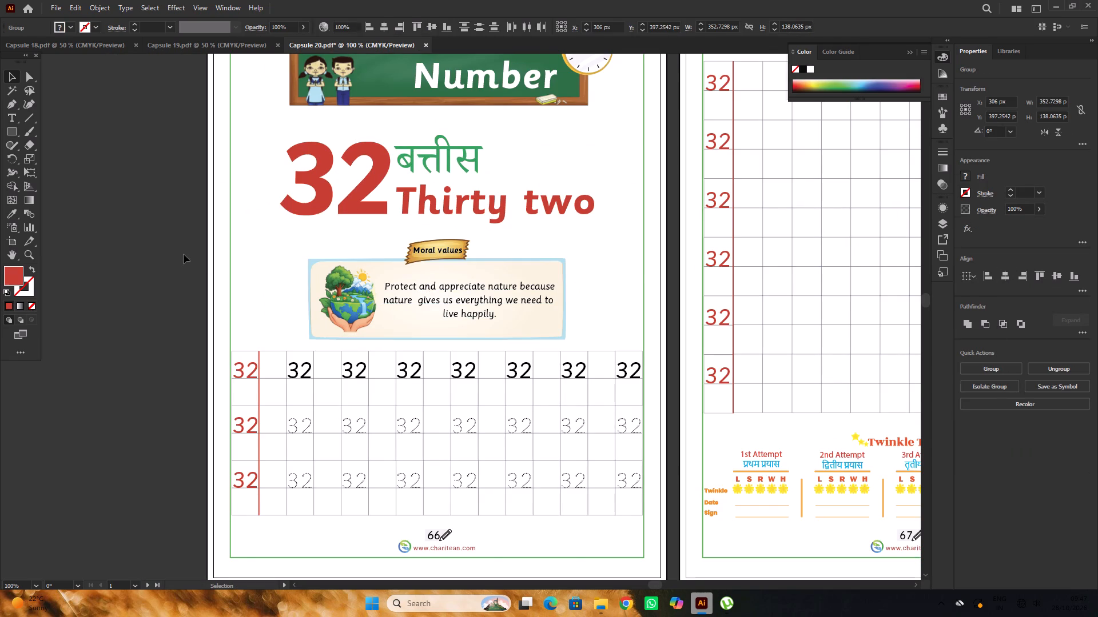
Delete the green border frame from each of the three Capsule 20 pages.
alt+scroll(418, 310, up, 1)
alt+scroll(392, 304, down, 3)
key(space)
key(space)
key(space)
key(space)
key(space)
key(space)
key(space)
key(space)
key(space)
key(space)
key(space)
key(space)
key(space)
key(space)
drag(648, 385, 496, 342)
click(630, 479)
alt+scroll(324, 396, up, 1)
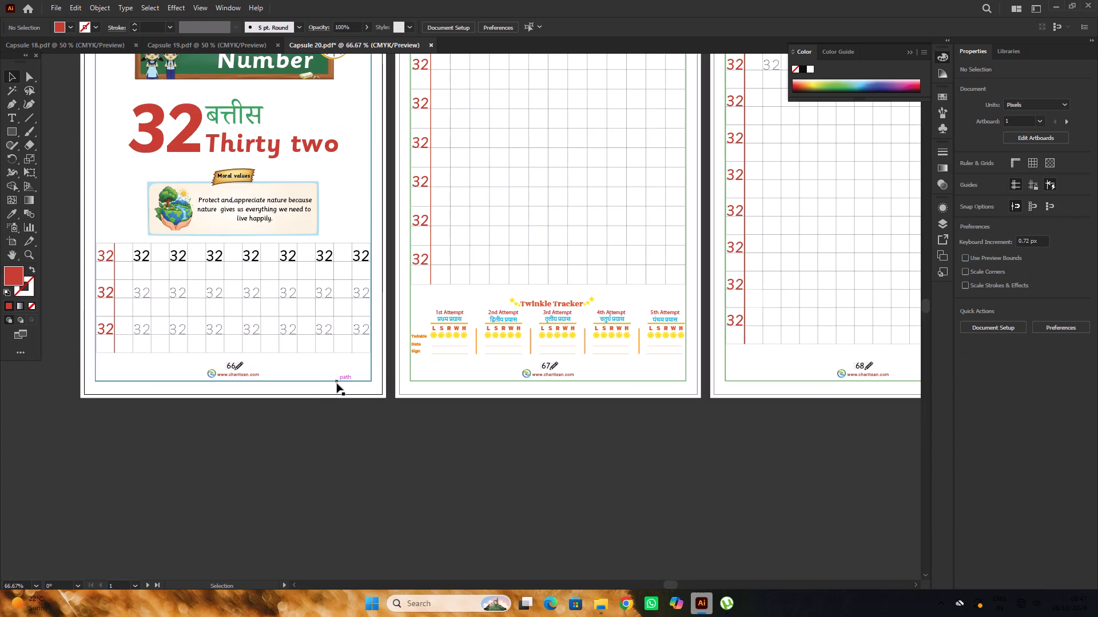
click(337, 382)
key(Delete)
click(449, 381)
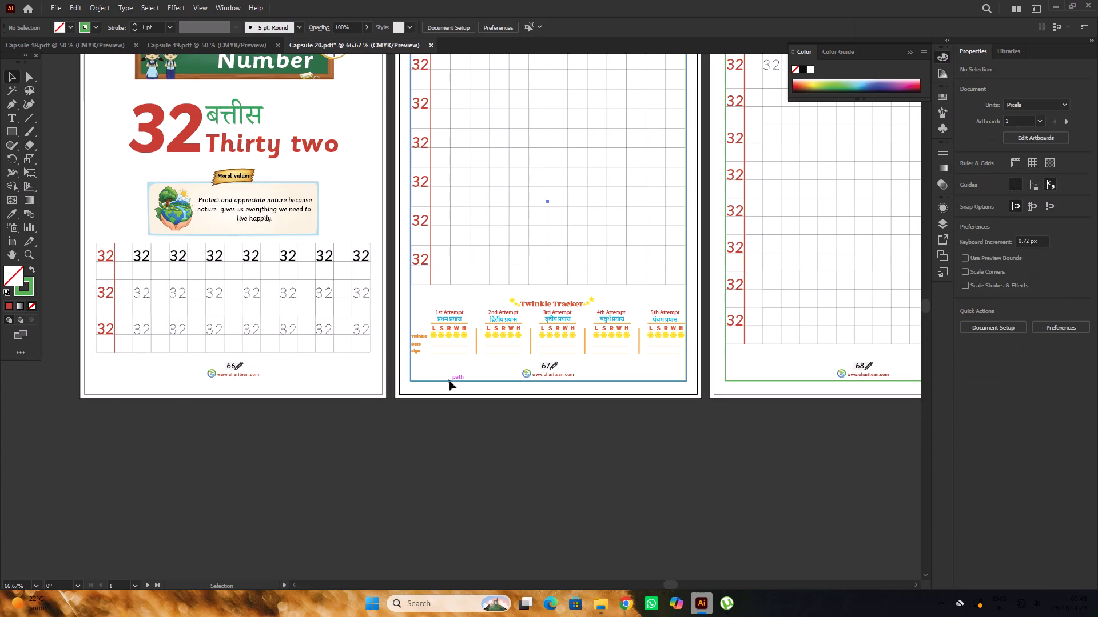
key(Delete)
click(762, 381)
key(Delete)
click(737, 461)
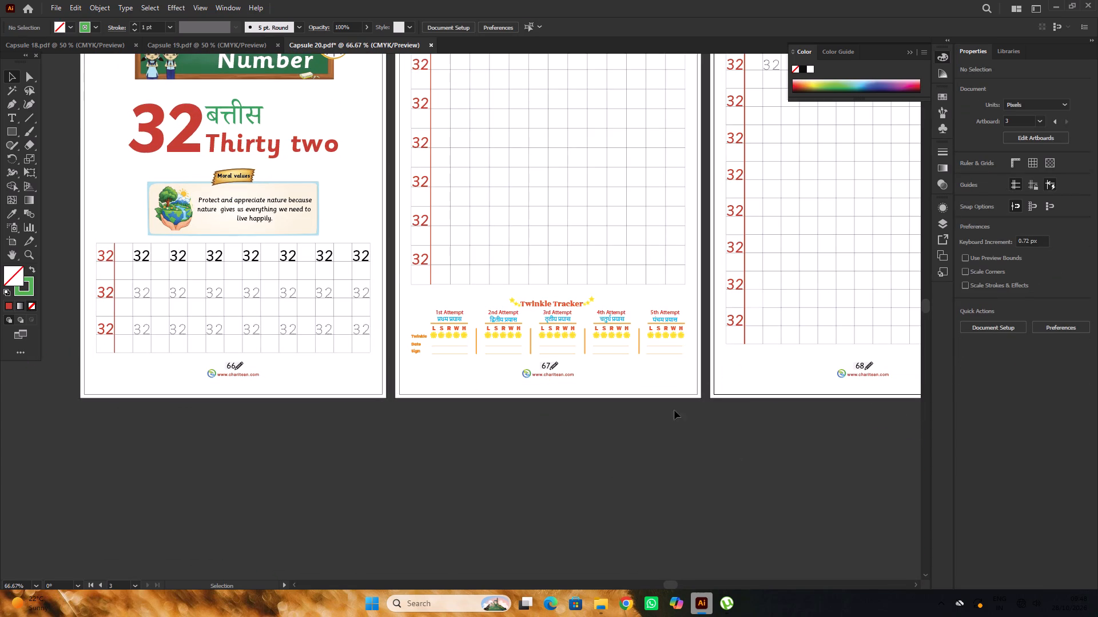
Check the last page number in Capsule 19 and renumber the first Capsule 20 page as 65.
click(256, 45)
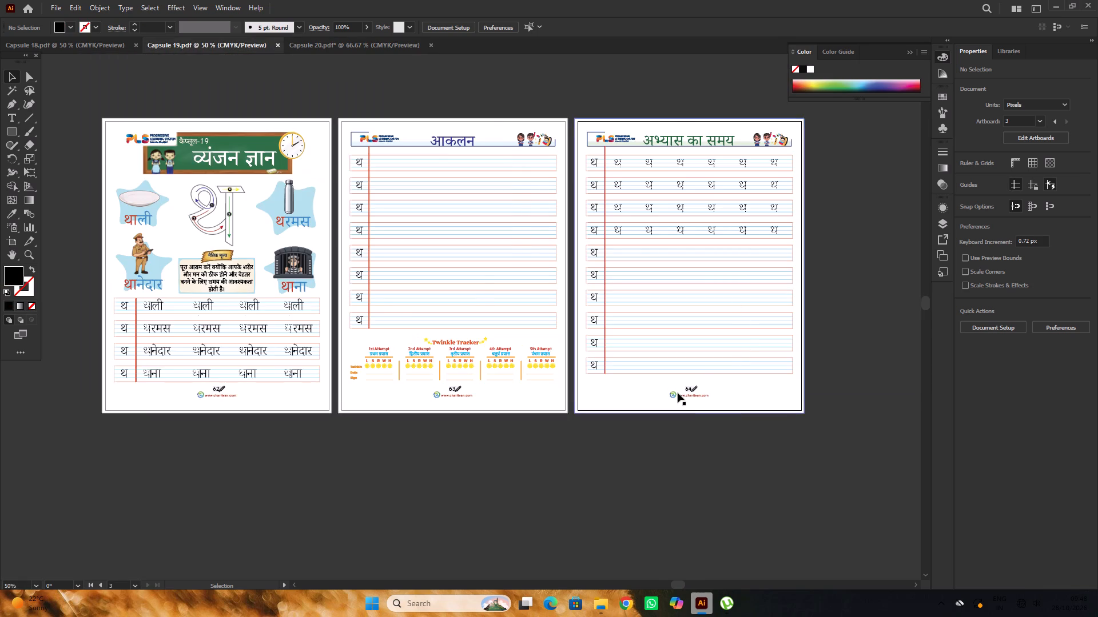
alt+scroll(678, 393, up, 2)
alt+scroll(681, 389, down, 1)
click(355, 41)
alt+scroll(243, 367, up, 2)
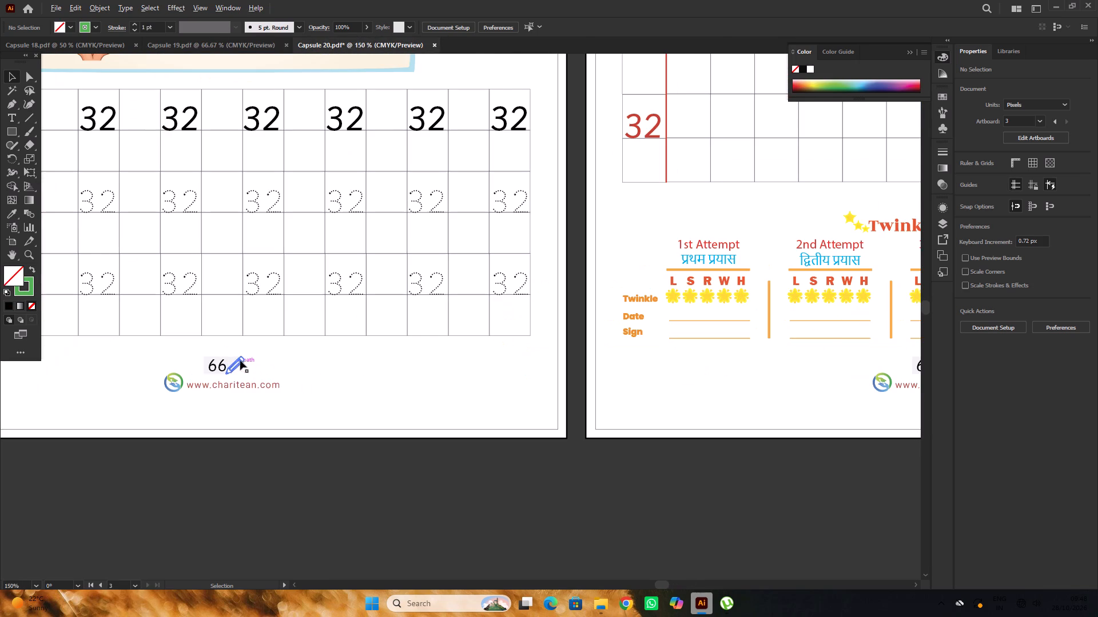
key(t)
drag(224, 364, 219, 369)
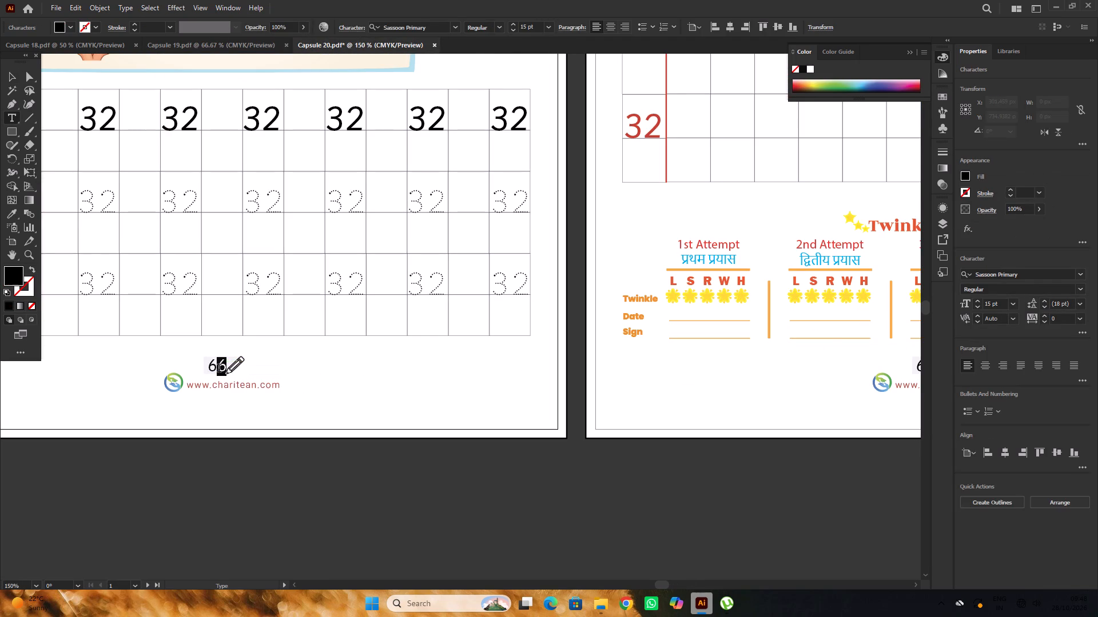
key(5)
Renumber the Capsule 20 Assessment Time page as 66 and the Practice Time page as 67.
alt+scroll(218, 370, up, 3)
alt+scroll(176, 340, down, 6)
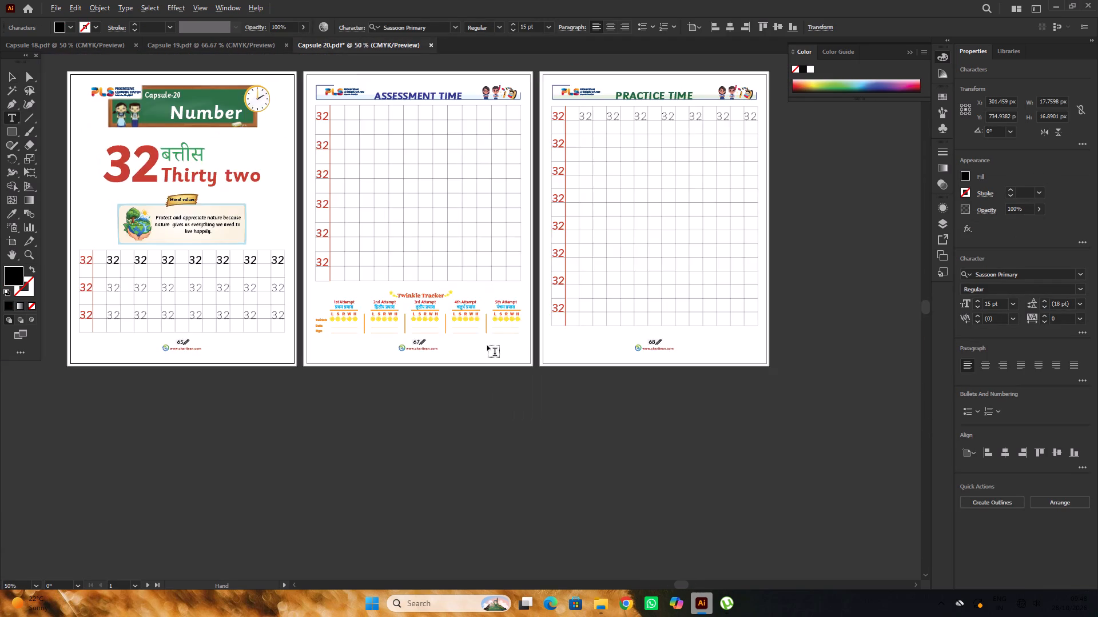
alt+scroll(487, 346, up, 3)
alt+scroll(268, 364, up, 3)
drag(308, 294, 293, 307)
key(6)
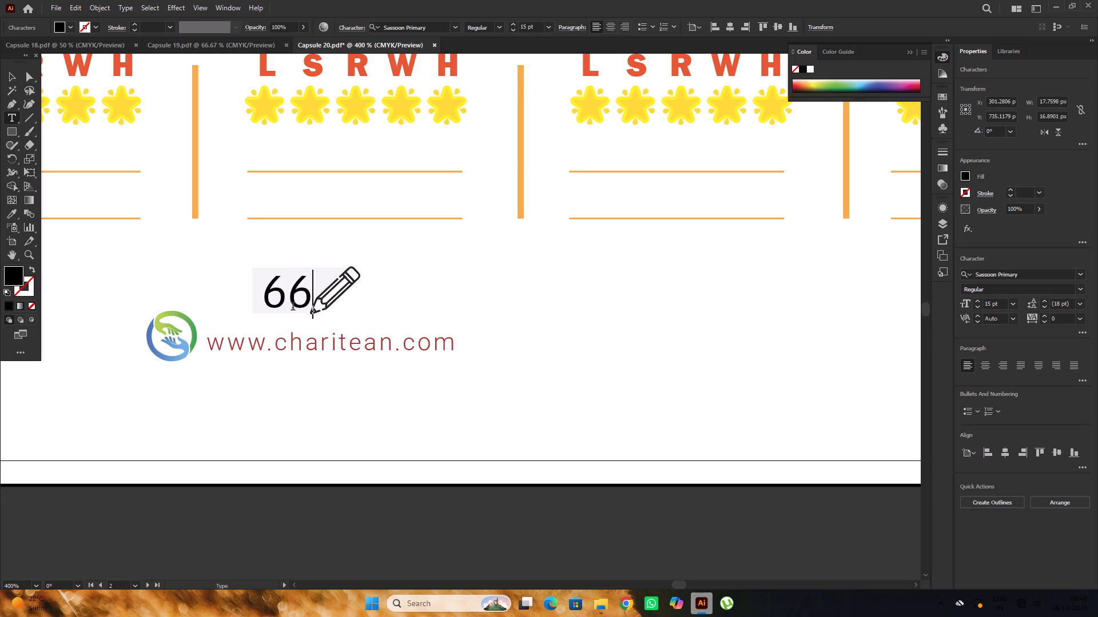
alt+scroll(301, 309, down, 5)
alt+scroll(591, 318, up, 3)
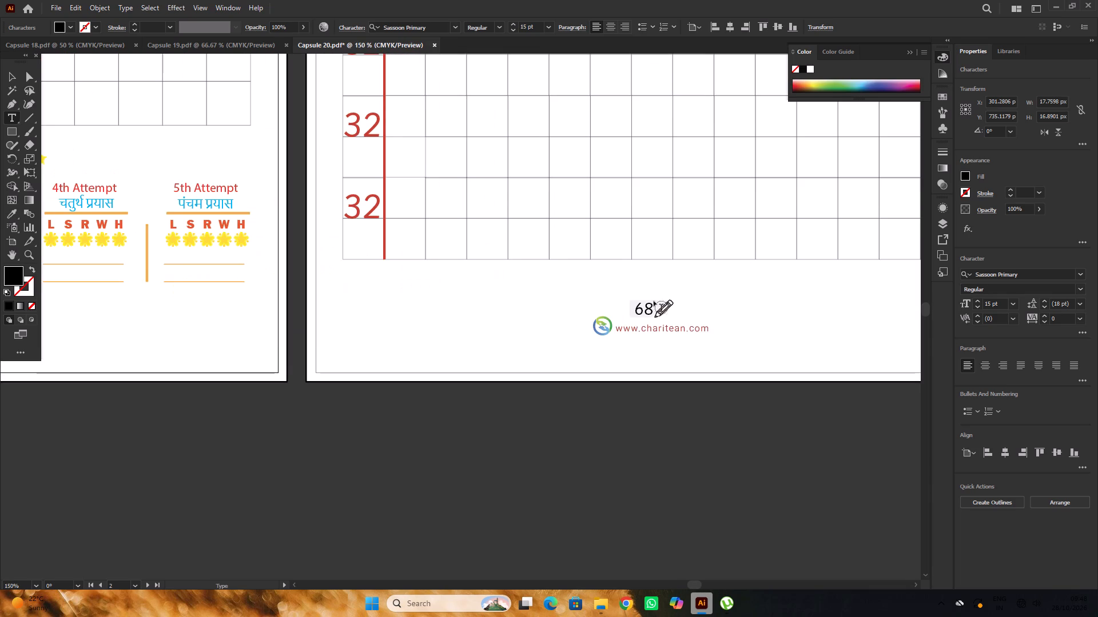
drag(651, 306, 645, 311)
key(7)
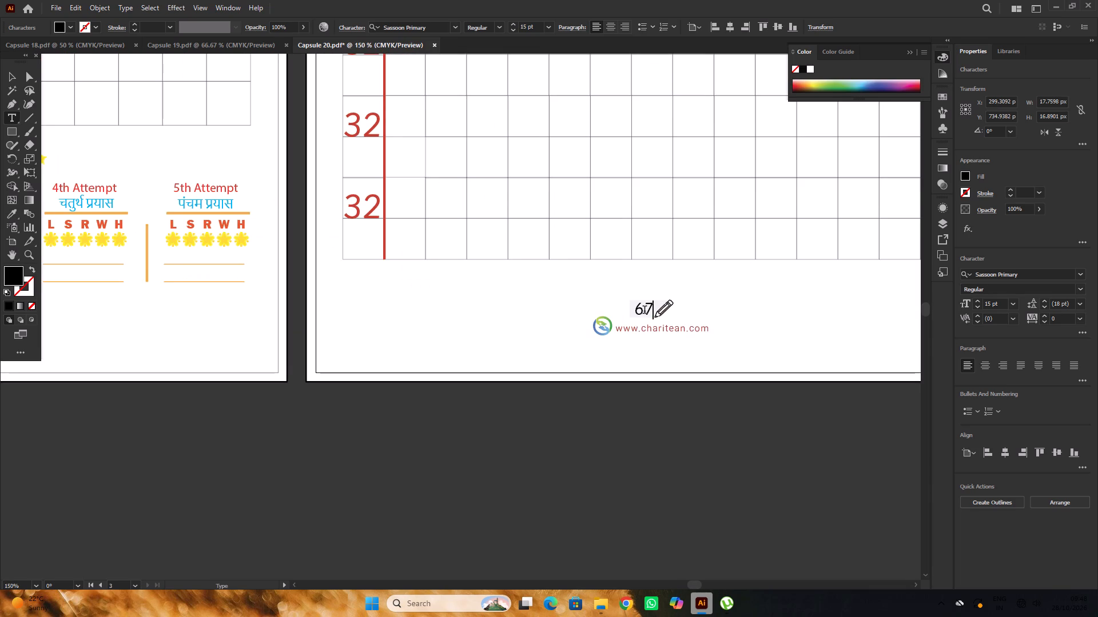
alt+scroll(647, 348, up, 2)
alt+scroll(647, 346, down, 1)
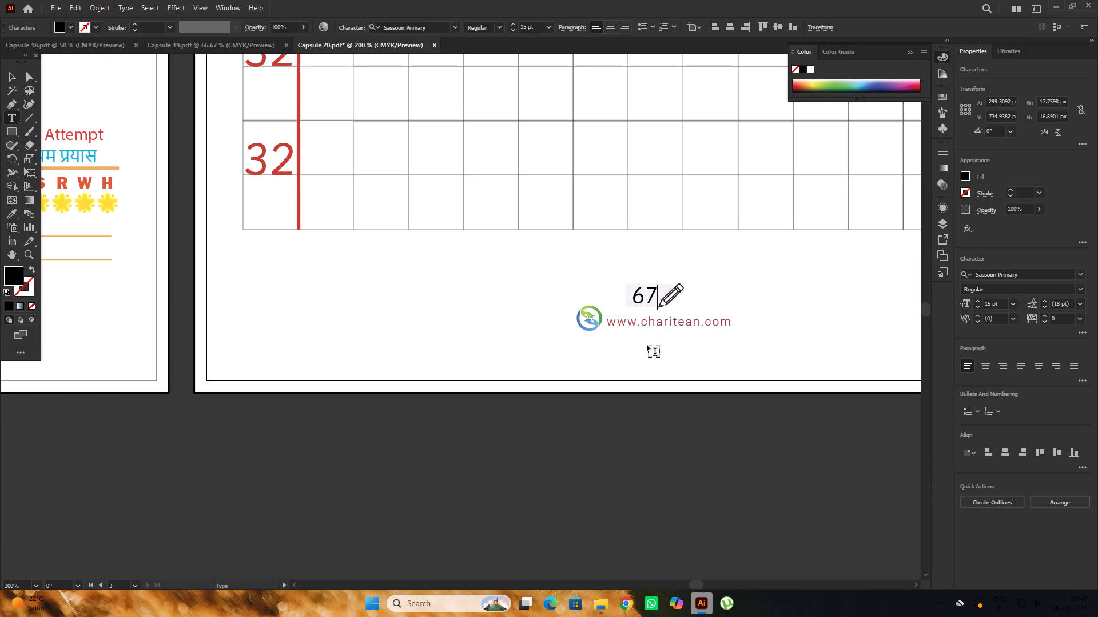
scroll(647, 346, up, 4)
alt+scroll(647, 346, up, 3)
alt+scroll(647, 346, down, 6)
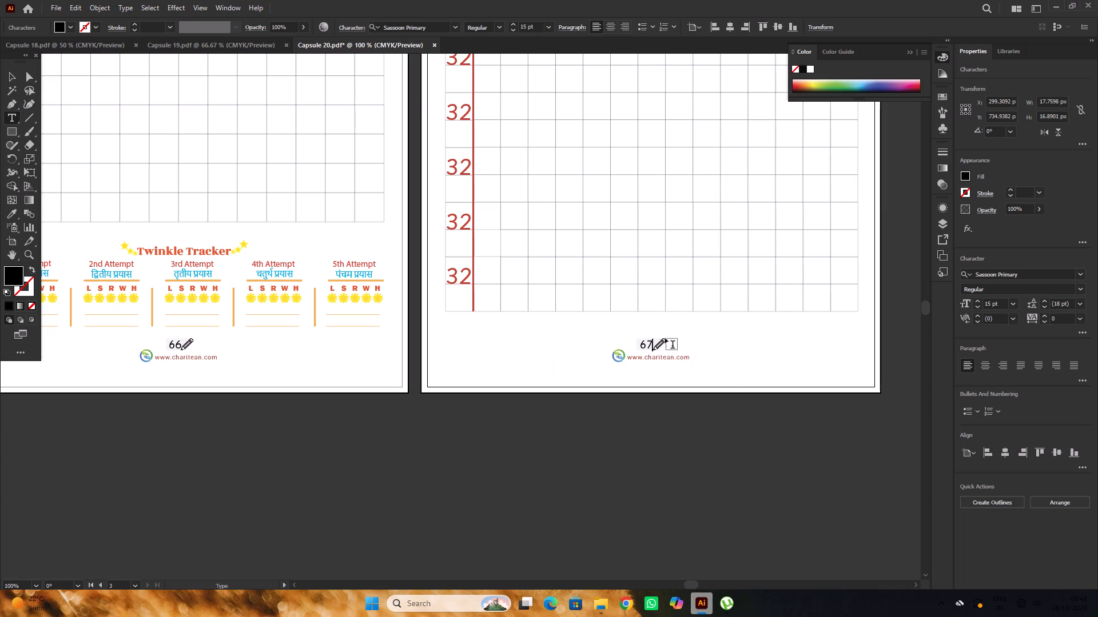
click(9, 77)
Check the page numbers and overall layout of the three Capsule 20 pages.
alt+scroll(639, 286, down, 1)
click(638, 385)
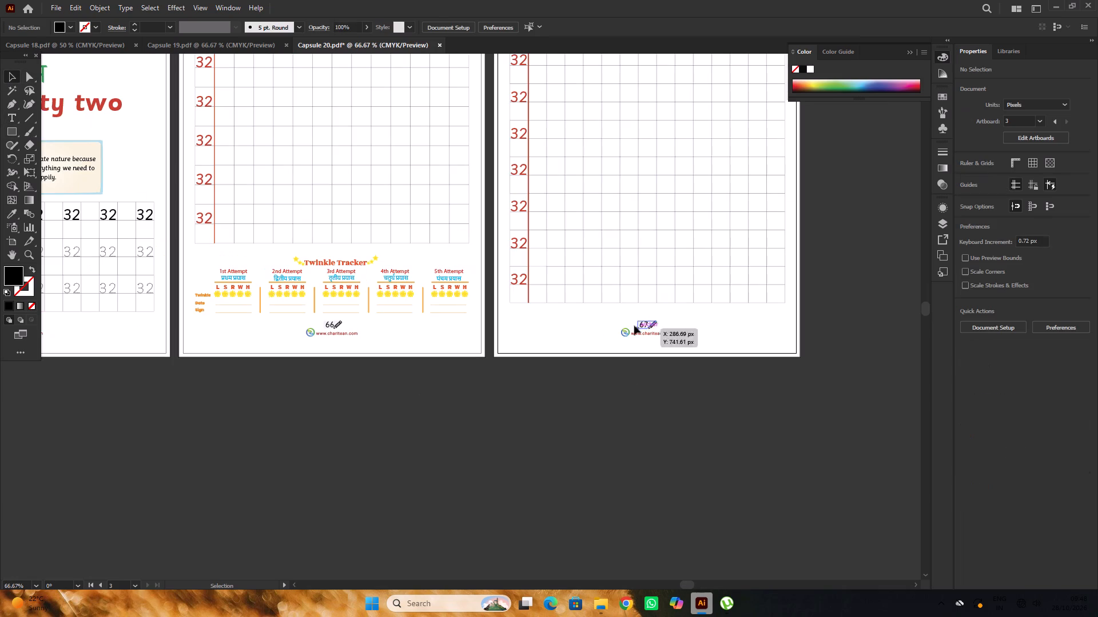
alt+scroll(634, 325, up, 3)
alt+scroll(716, 347, down, 5)
click(640, 423)
alt+scroll(630, 382, up, 3)
scroll(630, 382, up, 3)
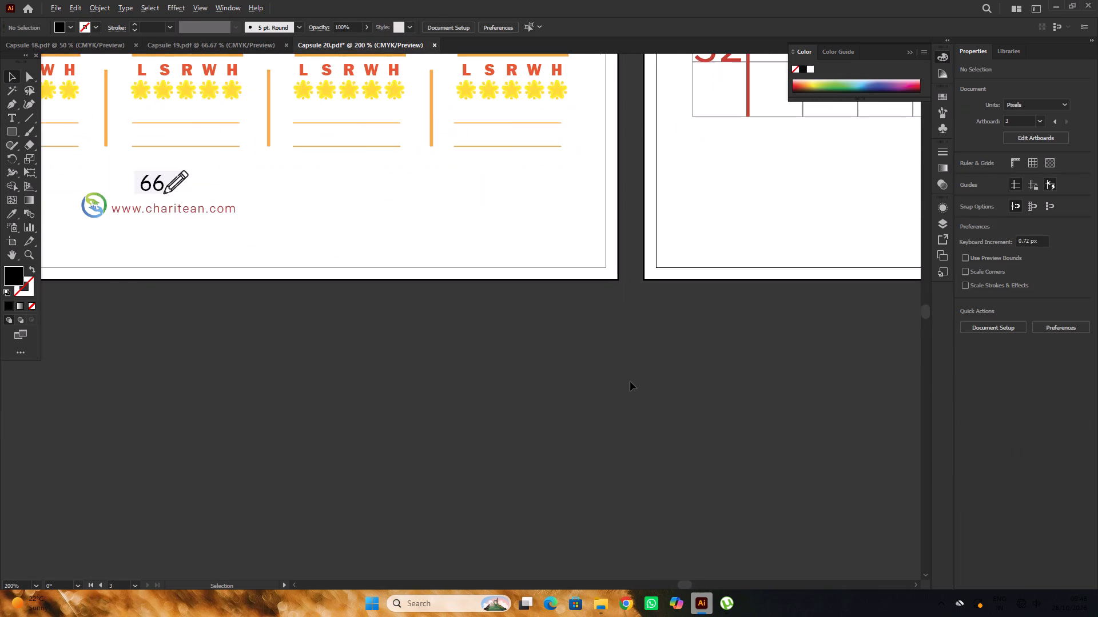
alt+scroll(630, 382, down, 8)
scroll(630, 379, up, 8)
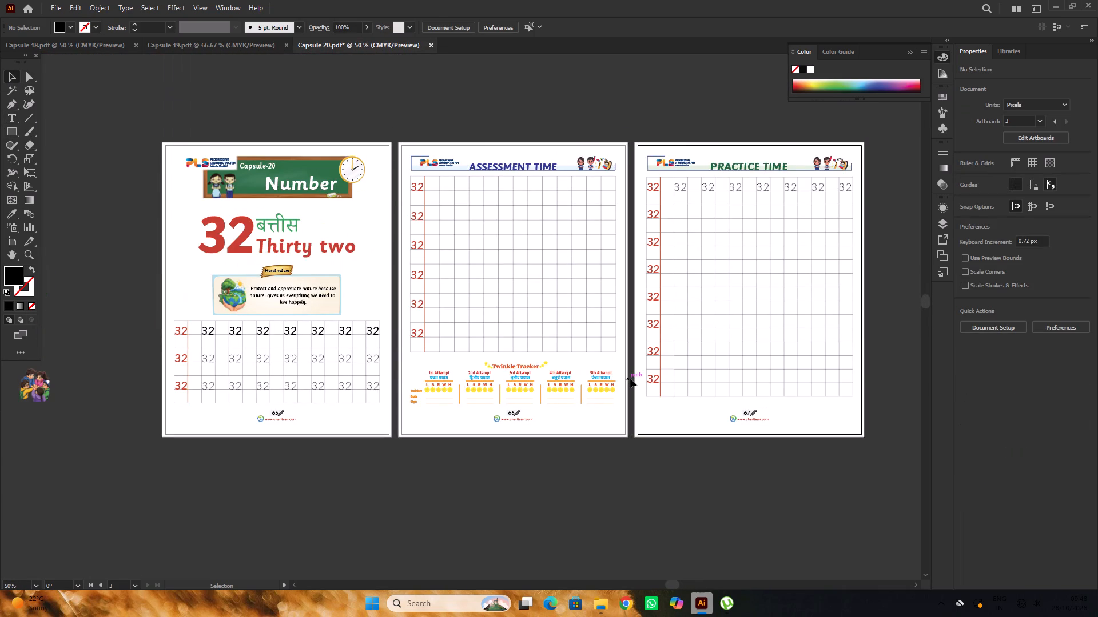
scroll(630, 379, down, 1)
alt+scroll(243, 241, up, 2)
alt+scroll(243, 240, down, 1)
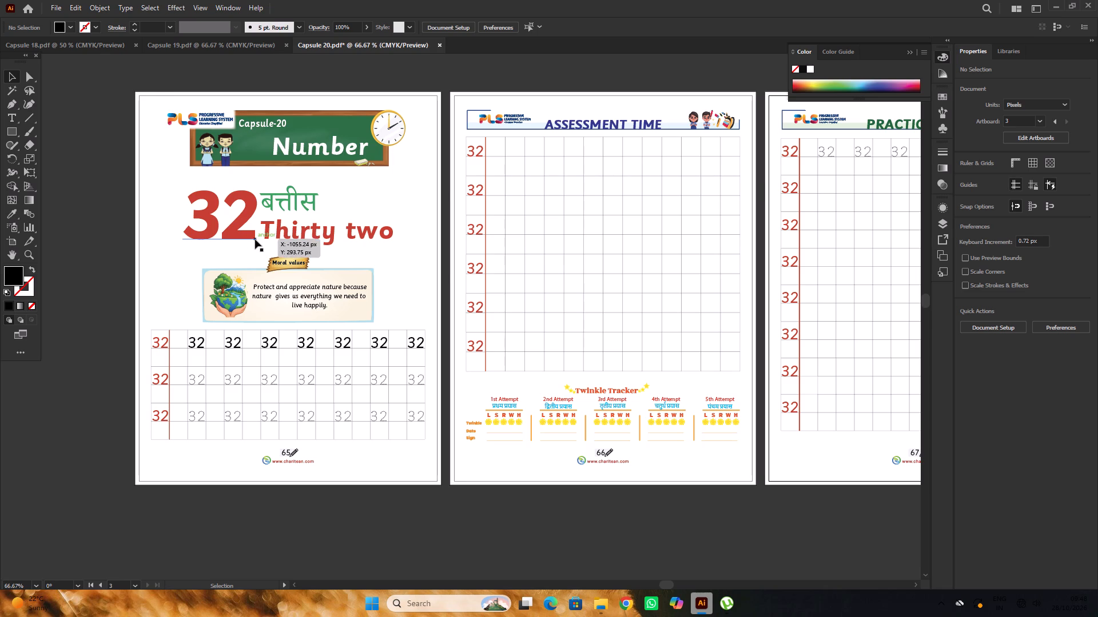
alt+scroll(255, 239, down, 1)
scroll(255, 239, up, 3)
alt+scroll(343, 248, down, 4)
alt+scroll(573, 359, up, 3)
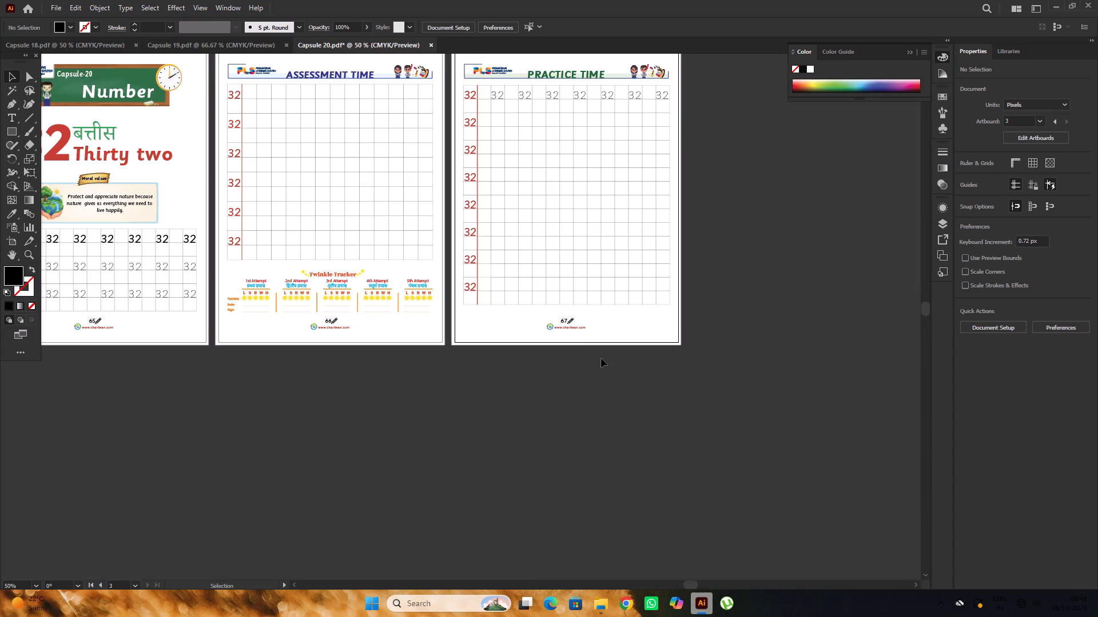
scroll(622, 359, up, 7)
alt+scroll(754, 363, down, 1)
scroll(397, 268, up, 2)
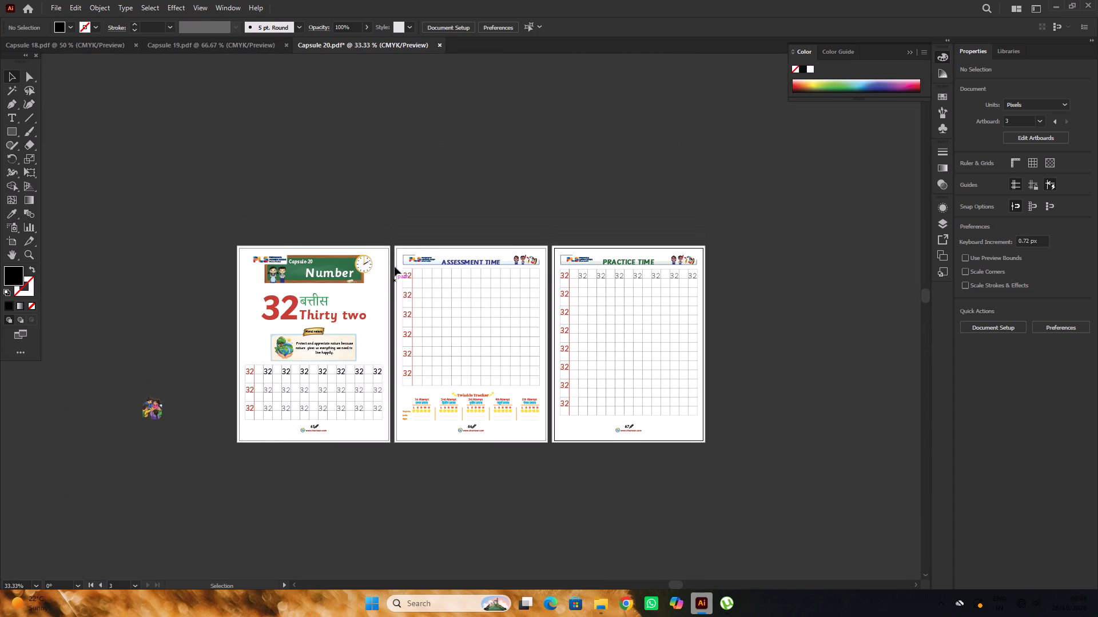
scroll(273, 235, up, 2)
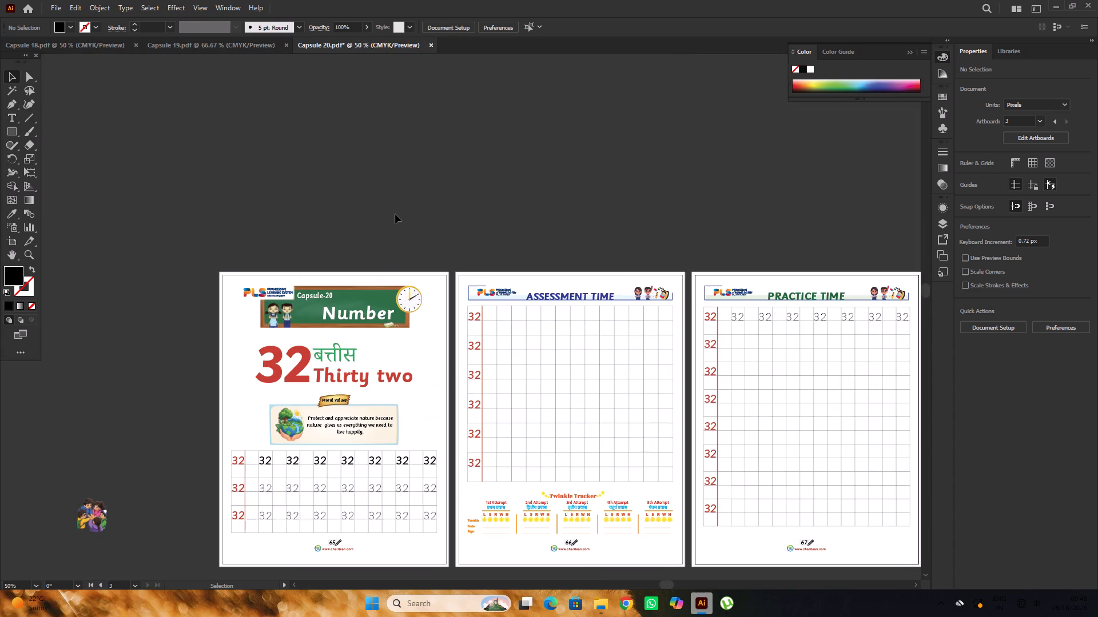
scroll(395, 214, down, 1)
alt+scroll(395, 214, down, 1)
scroll(395, 214, down, 3)
scroll(389, 222, up, 1)
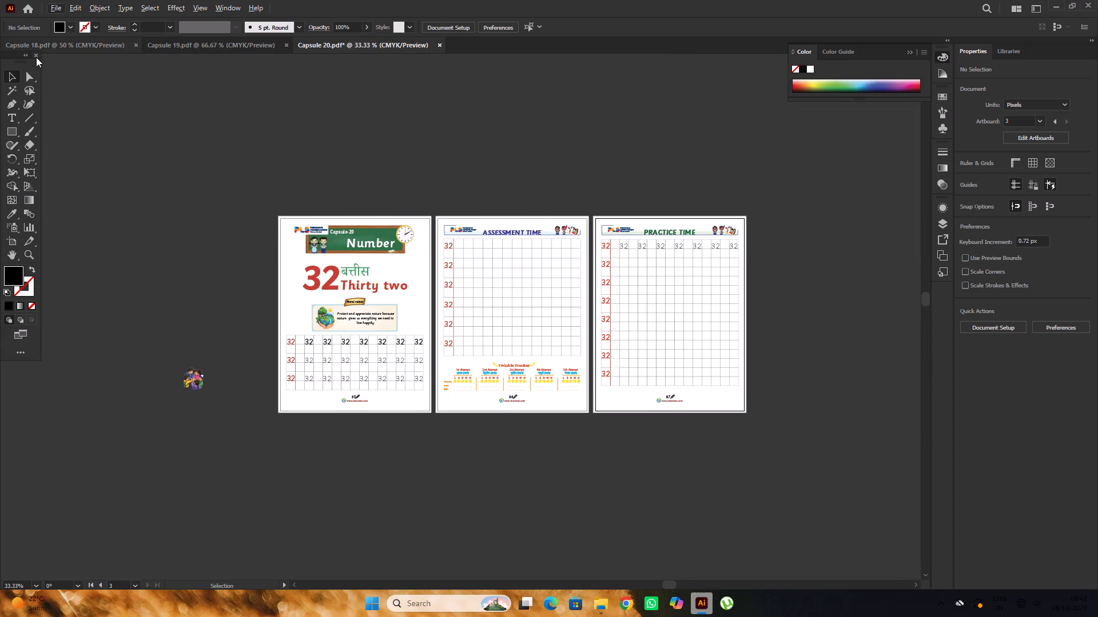
Save the Capsule 20 file.
key(ctrl+s)
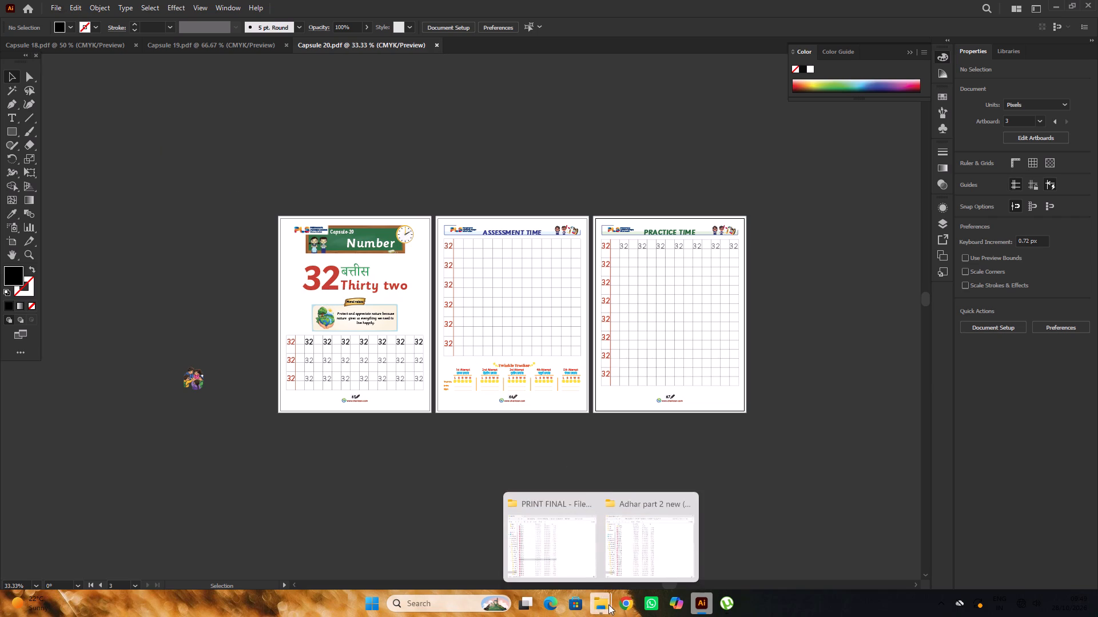
Open the Capsule 21 PDF from the PRINT FINAL folder in Illustrator.
click(564, 546)
click(440, 428)
right_click(439, 425)
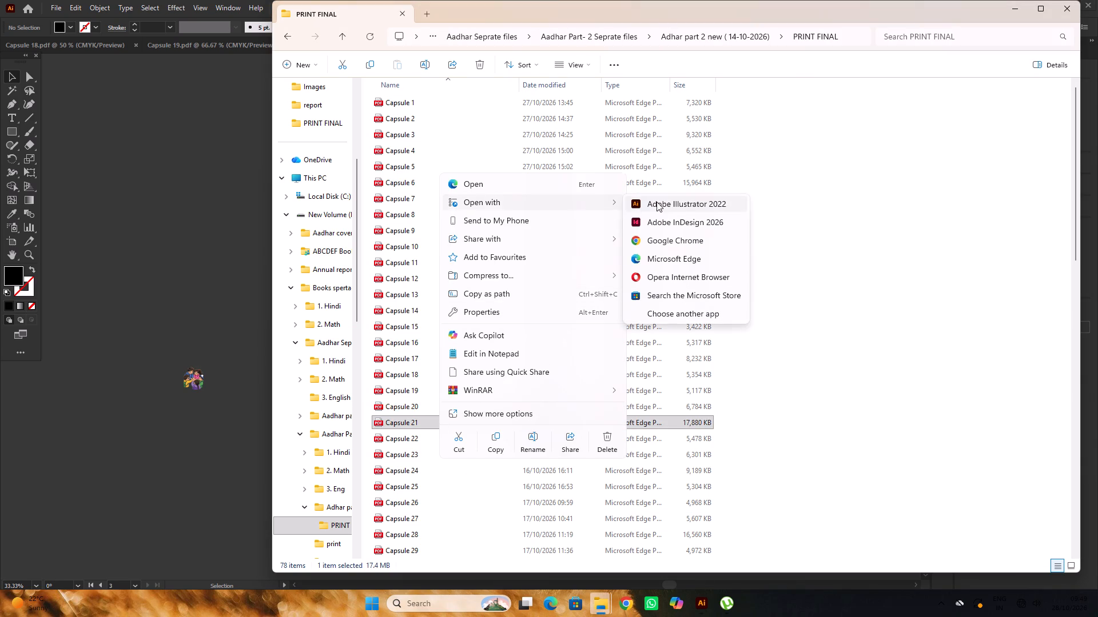
click(657, 202)
Move the g tracing letter with arrows and the red ग off the first Capsule 21 page onto the pasteboard.
scroll(240, 310, up, 3)
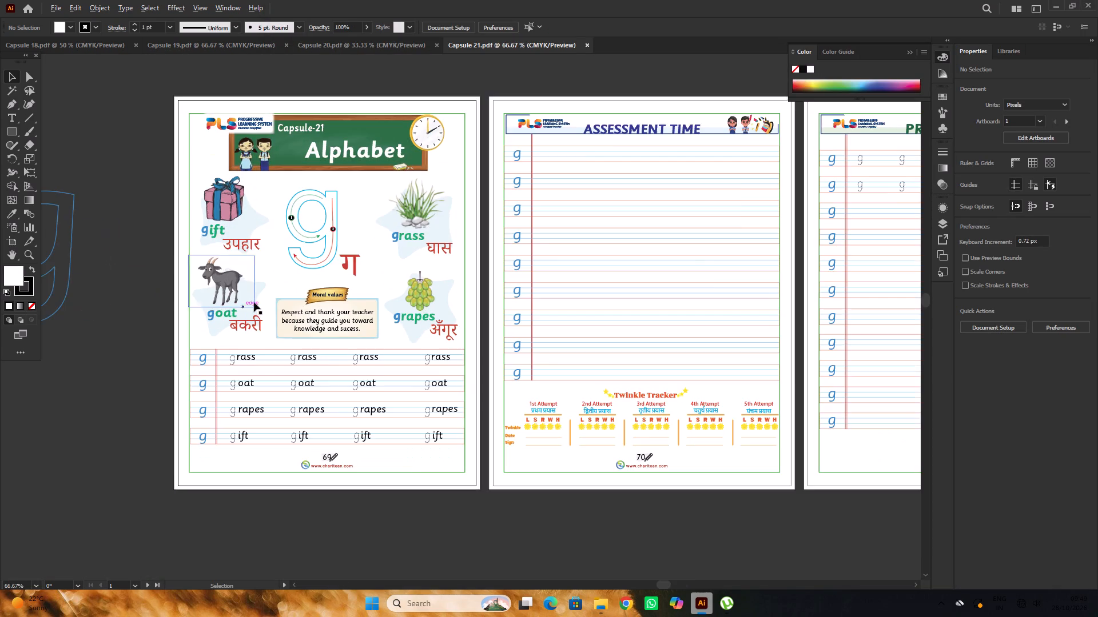
alt+scroll(375, 280, down, 1)
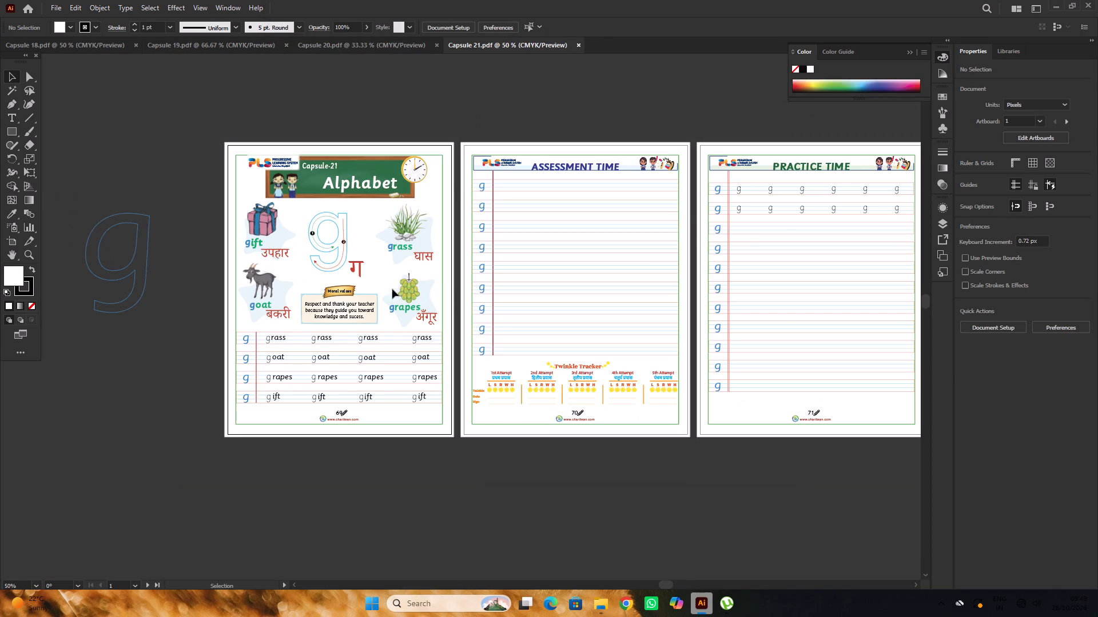
alt+scroll(455, 291, down, 2)
alt+scroll(318, 277, up, 2)
drag(432, 225, 77, 426)
click(182, 360)
Bring the blue outlined g from the pasteboard onto the first page and scale it down to about 98 by 152 px.
scroll(172, 308, up, 3)
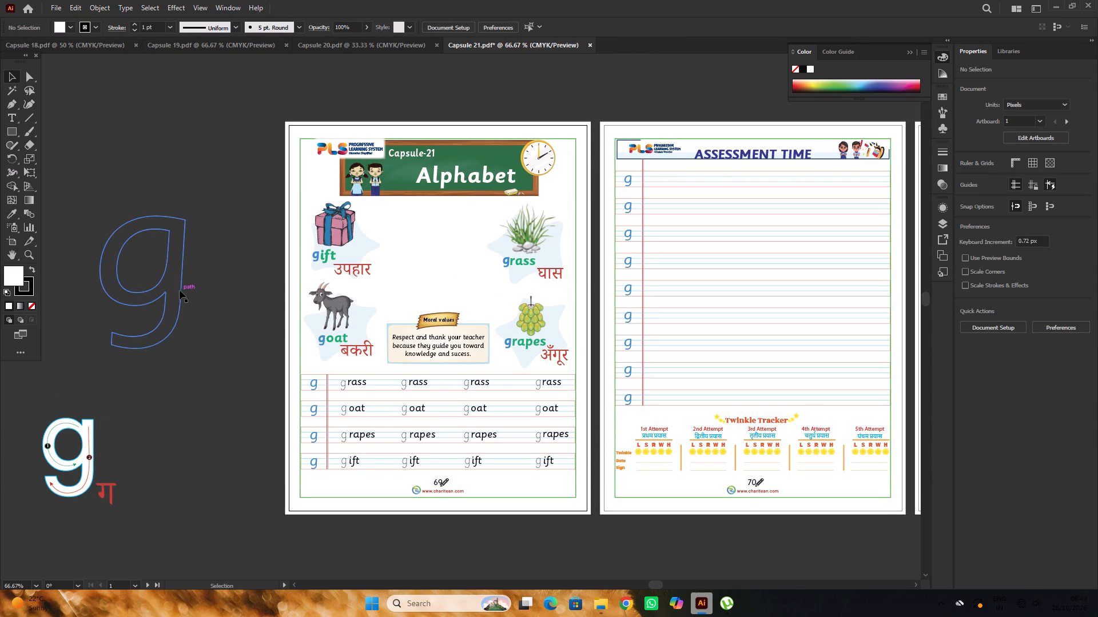
drag(180, 290, 463, 277)
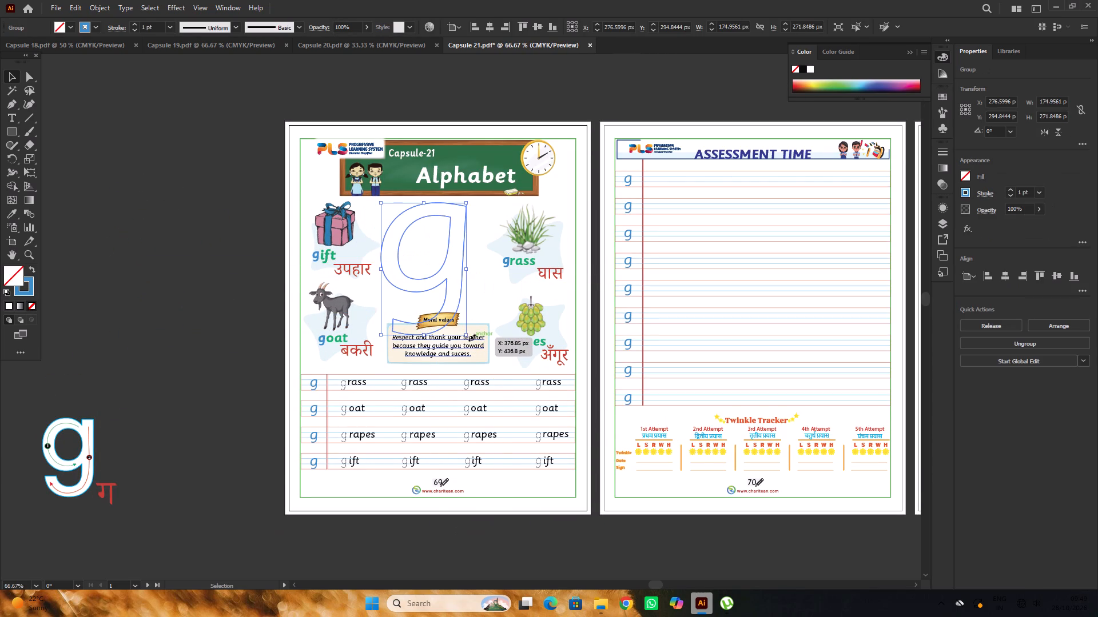
alt+drag(468, 334, 468, 310)
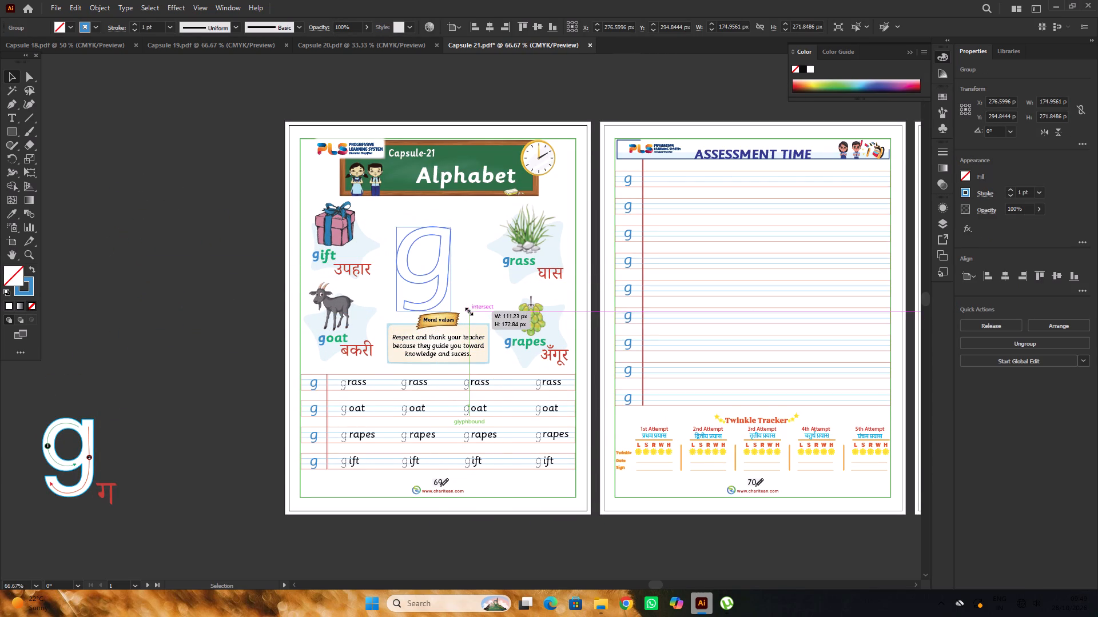
alt+drag(468, 310, 468, 306)
scroll(432, 278, up, 3)
alt+scroll(467, 279, down, 1)
scroll(467, 279, down, 5)
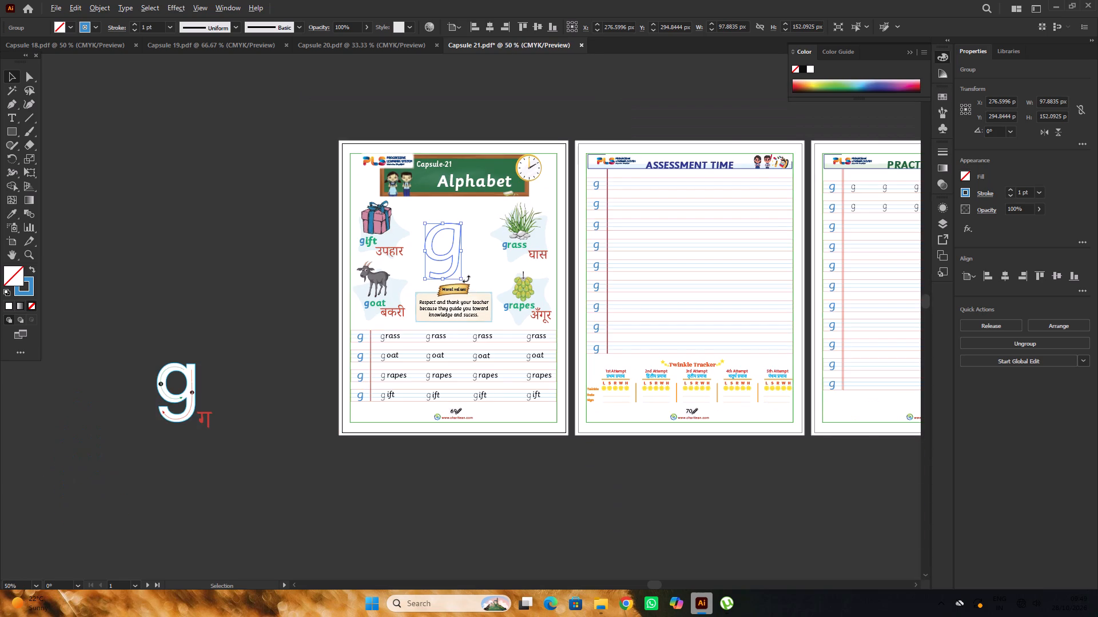
alt+scroll(104, 295, up, 3)
alt+scroll(349, 279, down, 3)
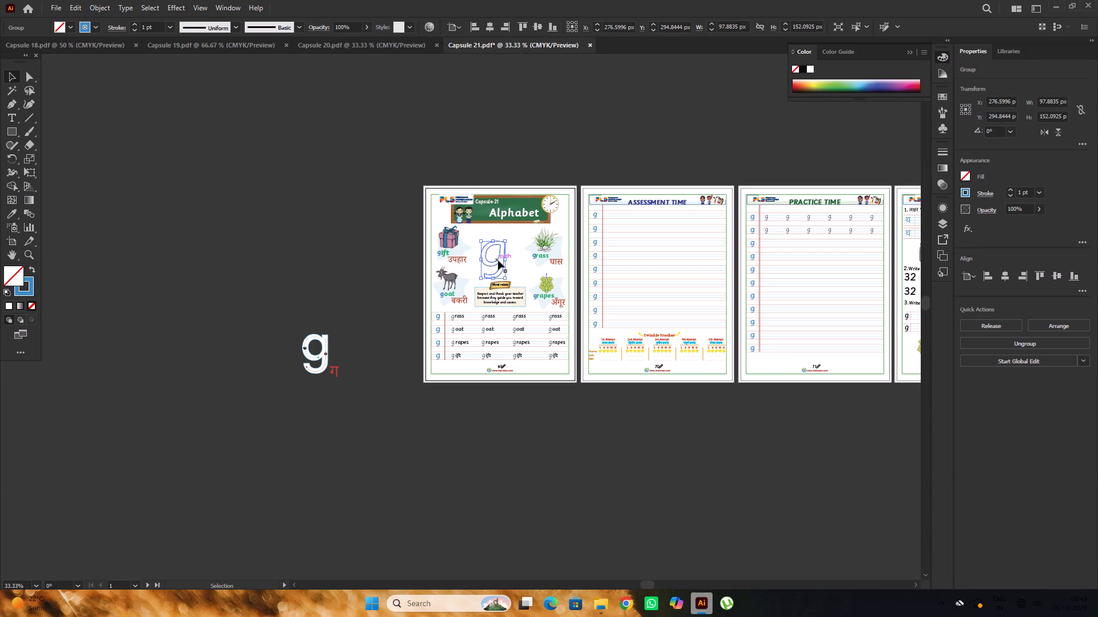
Place the outlined g over the old tracing g and enlarge it to about 107 by 167 px to match its size.
drag(498, 261, 317, 352)
alt+scroll(309, 355, up, 3)
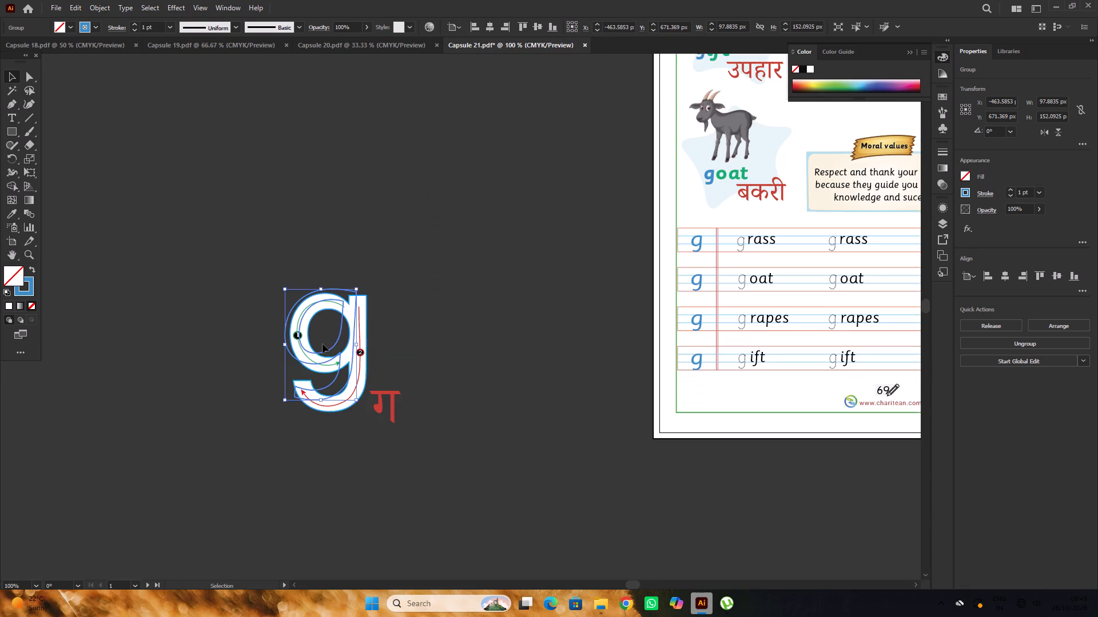
scroll(323, 344, down, 3)
alt+scroll(326, 334, up, 1)
drag(339, 309, 351, 317)
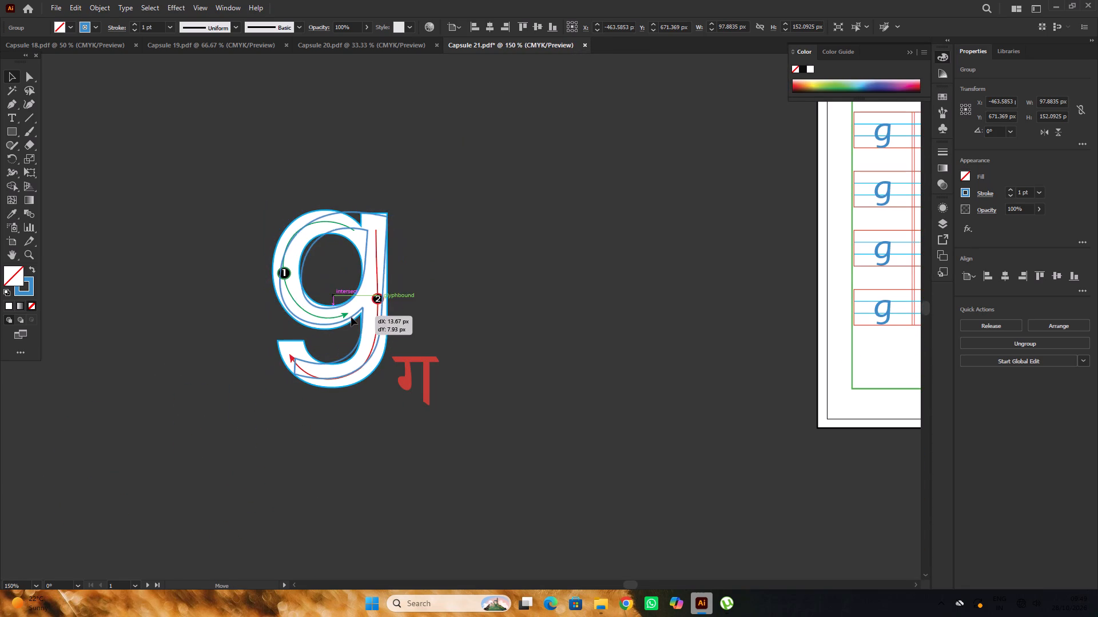
drag(351, 317, 346, 314)
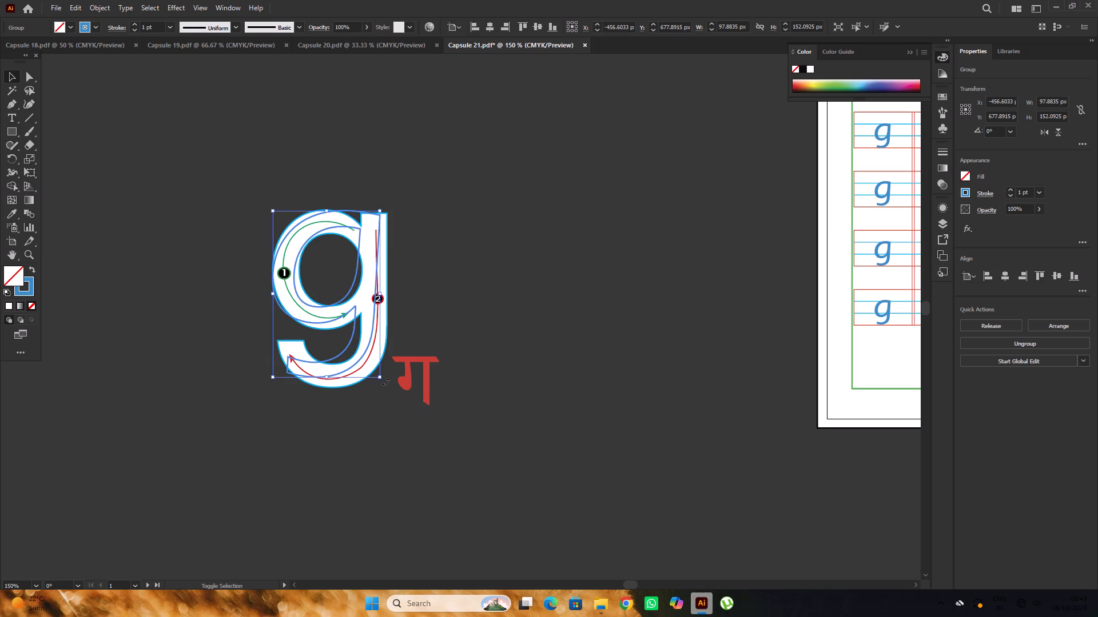
shift+drag(383, 379, 395, 392)
alt+scroll(315, 364, down, 2)
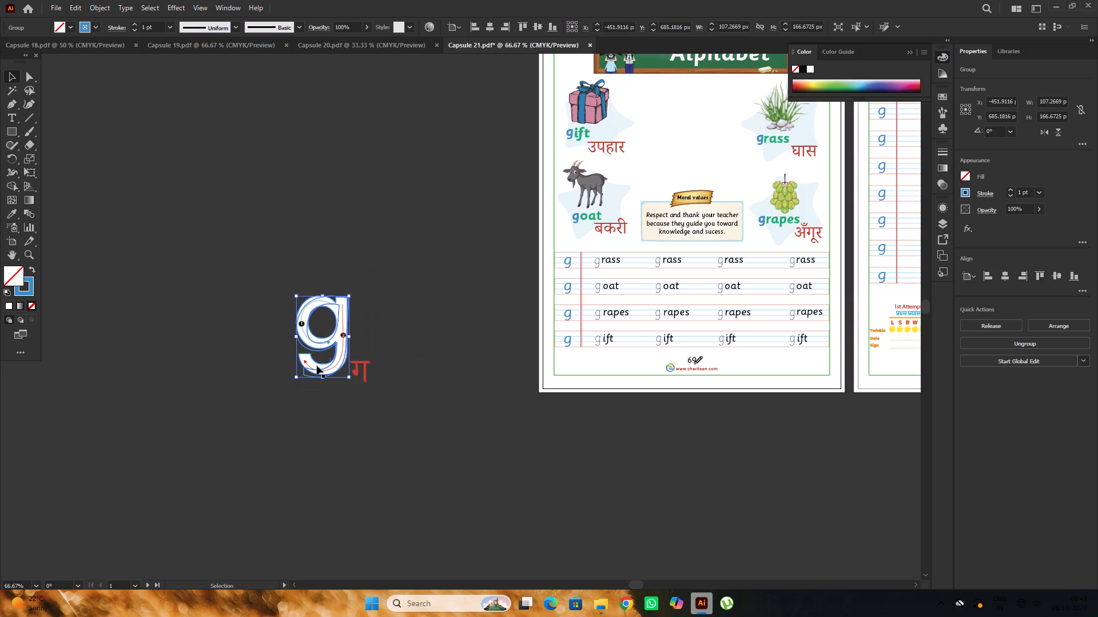
Move the resized outlined g back onto the first page, between the pictures and above the Moral values banner.
drag(316, 370, 678, 167)
key(space)
key(space)
key(space)
key(space)
drag(372, 226, 361, 239)
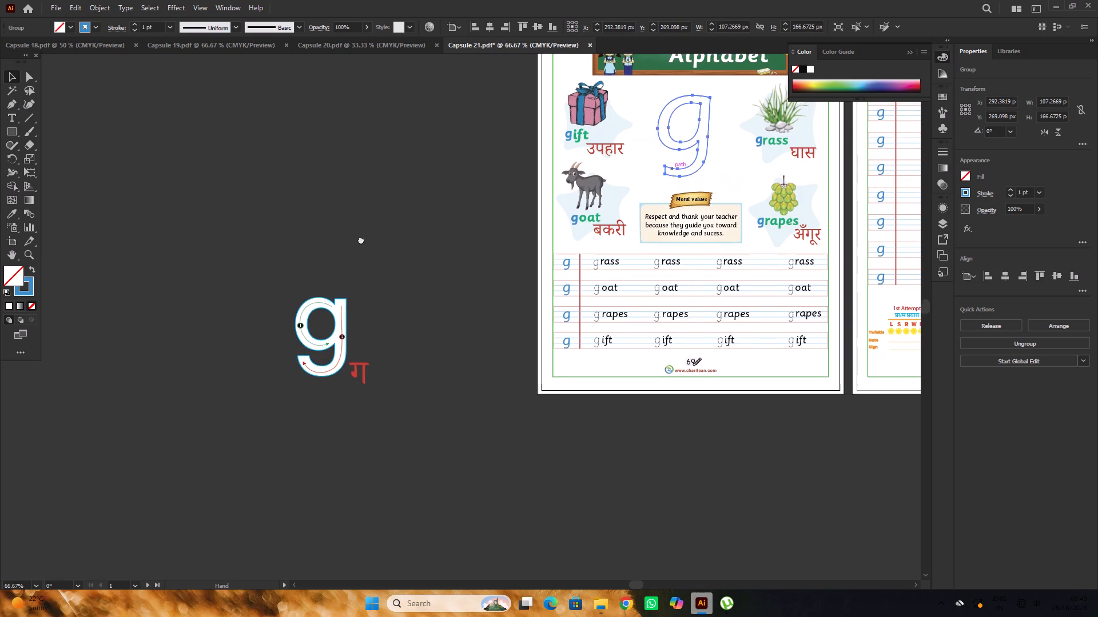
drag(361, 239, 259, 325)
click(336, 265)
alt+scroll(548, 245, up, 1)
scroll(567, 249, up, 6)
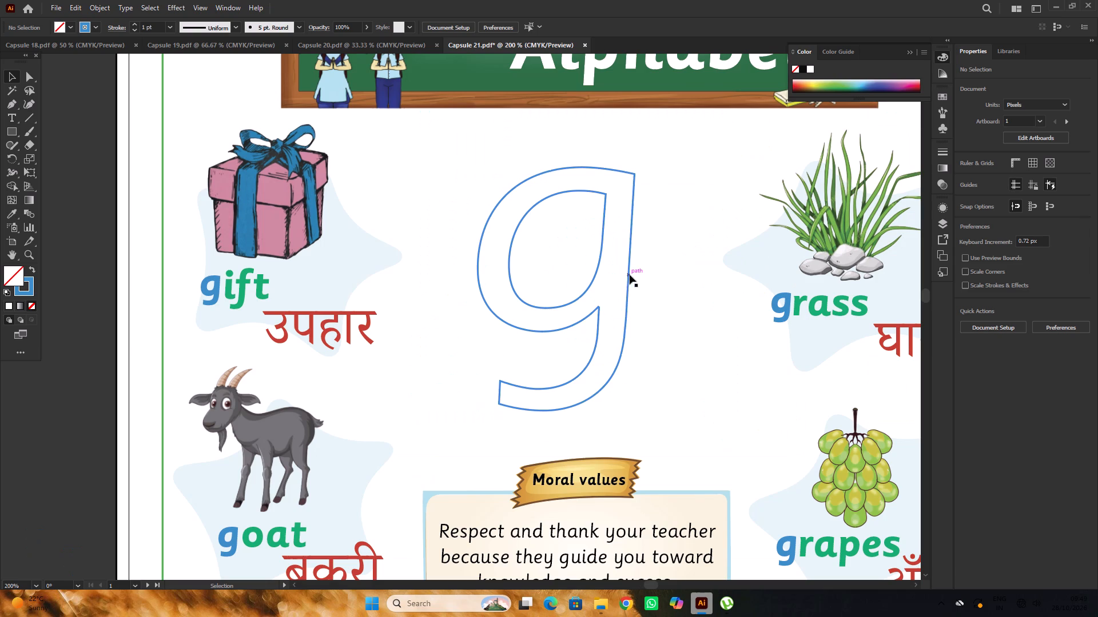
Shift the outlined g slightly toward the gift picture on the first page and deselect it.
drag(630, 275, 608, 274)
alt+scroll(600, 270, down, 4)
click(285, 274)
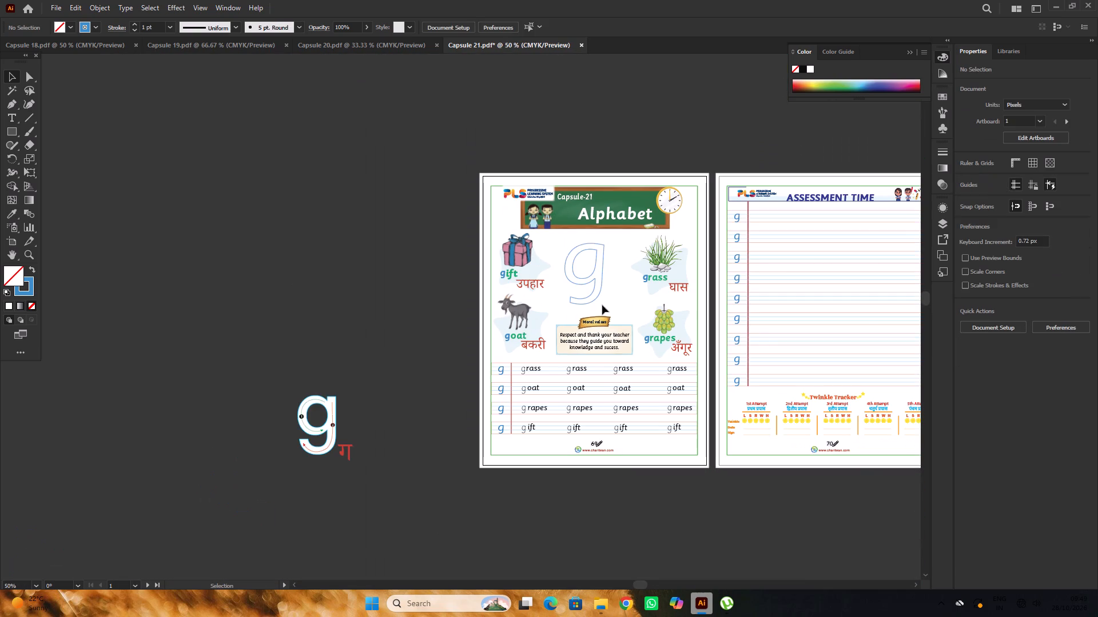
Reposition the grouped tracing g and red ग on the pasteboard and ungroup them.
alt+scroll(606, 306, up, 2)
alt+scroll(606, 298, down, 1)
drag(253, 502, 427, 393)
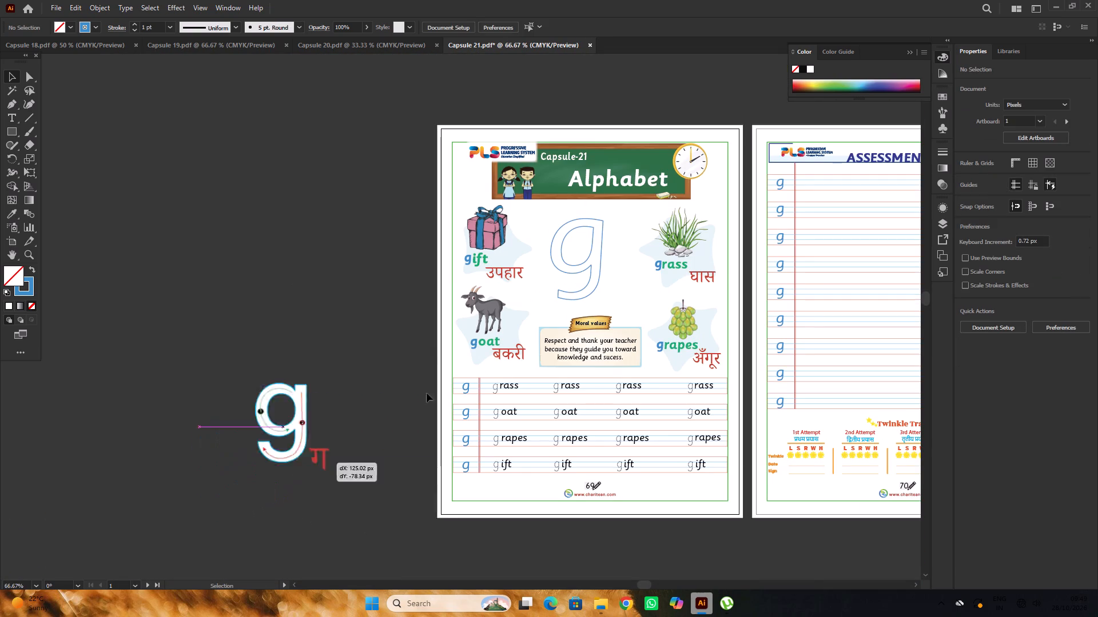
drag(427, 393, 275, 364)
right_click(268, 343)
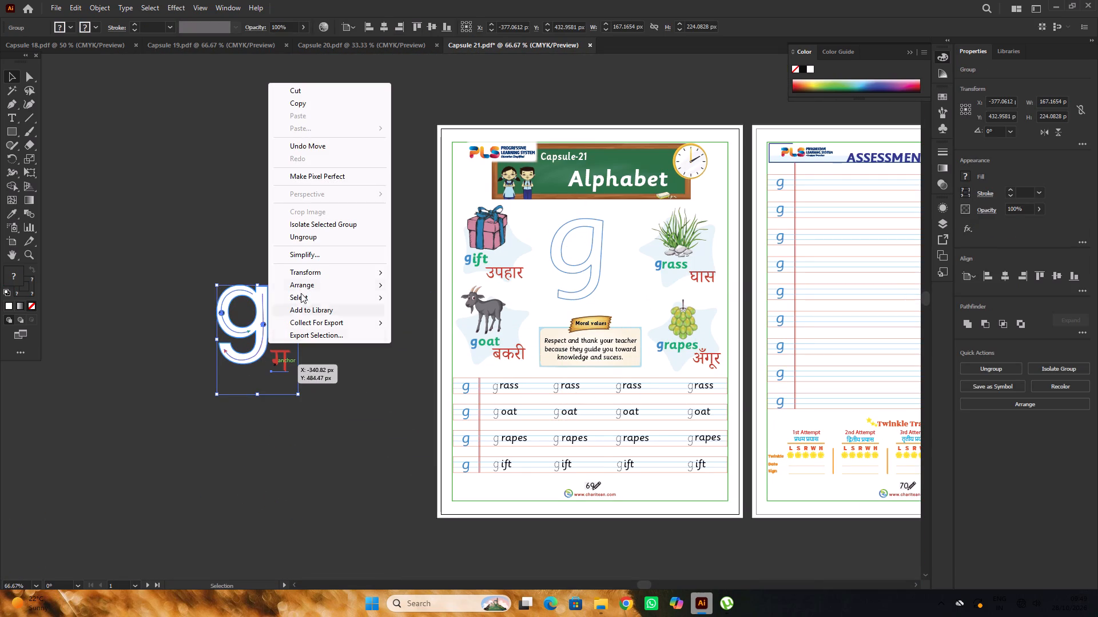
click(317, 241)
click(361, 352)
Move the red ग from the pasteboard onto the first page, beside the outlined g's tail and just above the Moral values banner.
drag(284, 356, 563, 266)
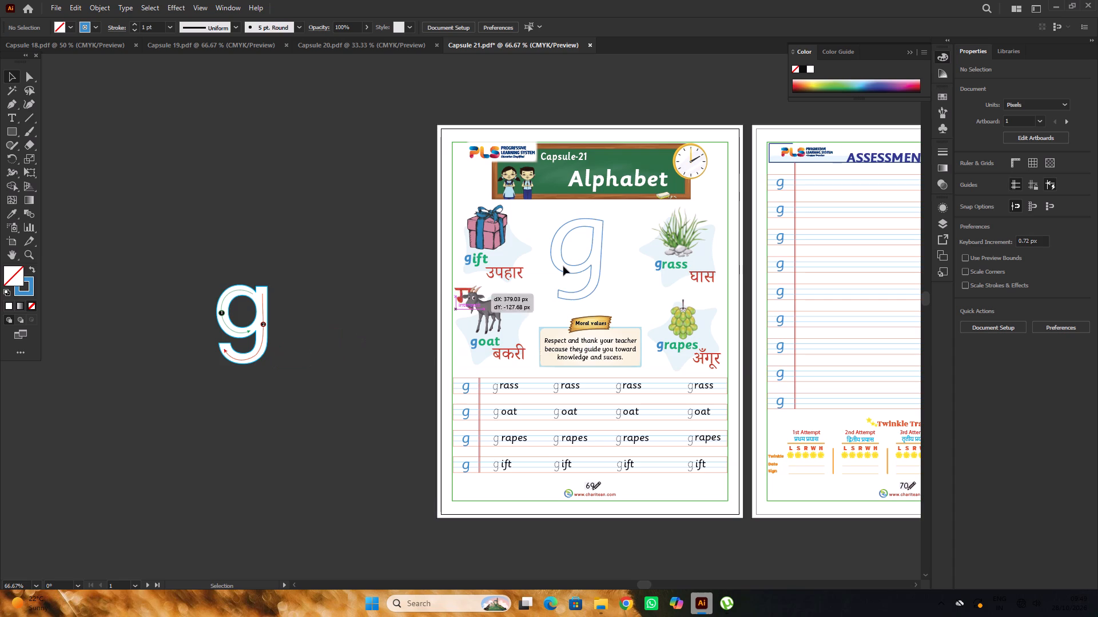
drag(563, 266, 632, 290)
alt+scroll(631, 290, up, 2)
drag(619, 303, 585, 311)
scroll(607, 307, up, 6)
drag(597, 368, 619, 365)
alt+scroll(619, 361, down, 3)
drag(600, 367, 602, 373)
alt+scroll(596, 356, down, 1)
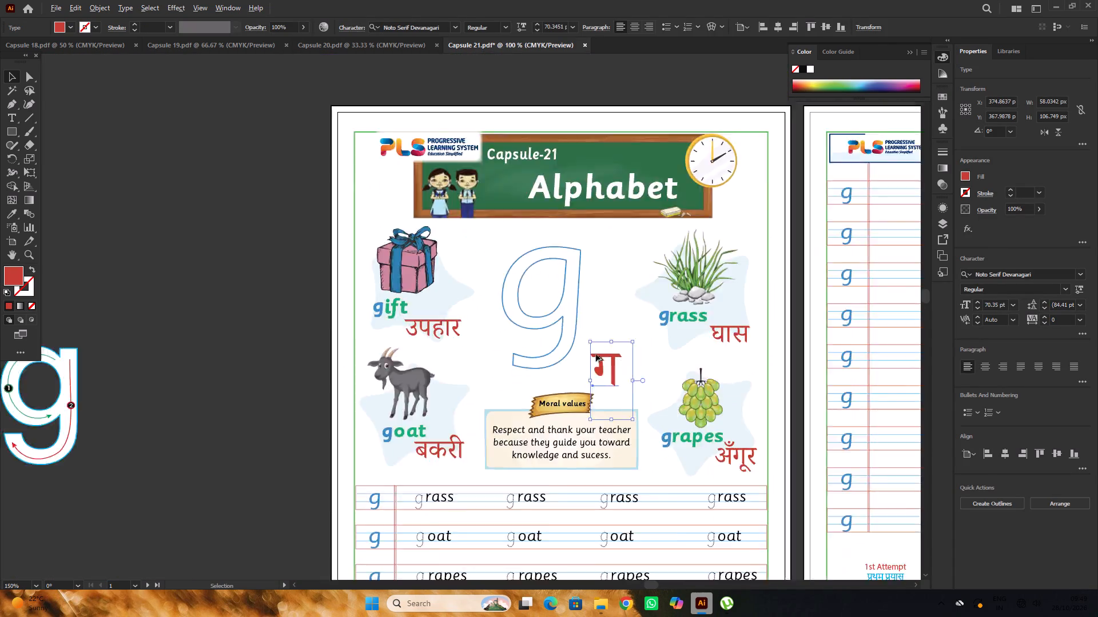
alt+scroll(596, 354, down, 1)
Nudge the outlined g horizontally toward the grass picture by about 5 px and deselect it.
click(583, 332)
alt+scroll(583, 332, up, 2)
drag(581, 336, 592, 337)
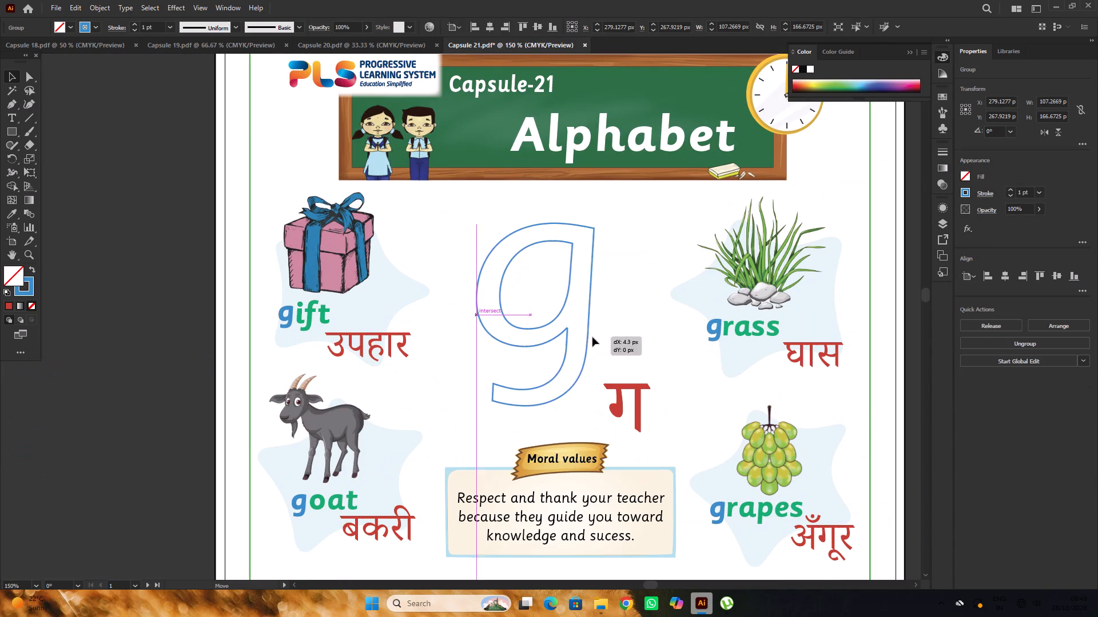
drag(592, 337, 595, 337)
alt+scroll(595, 337, down, 3)
click(389, 272)
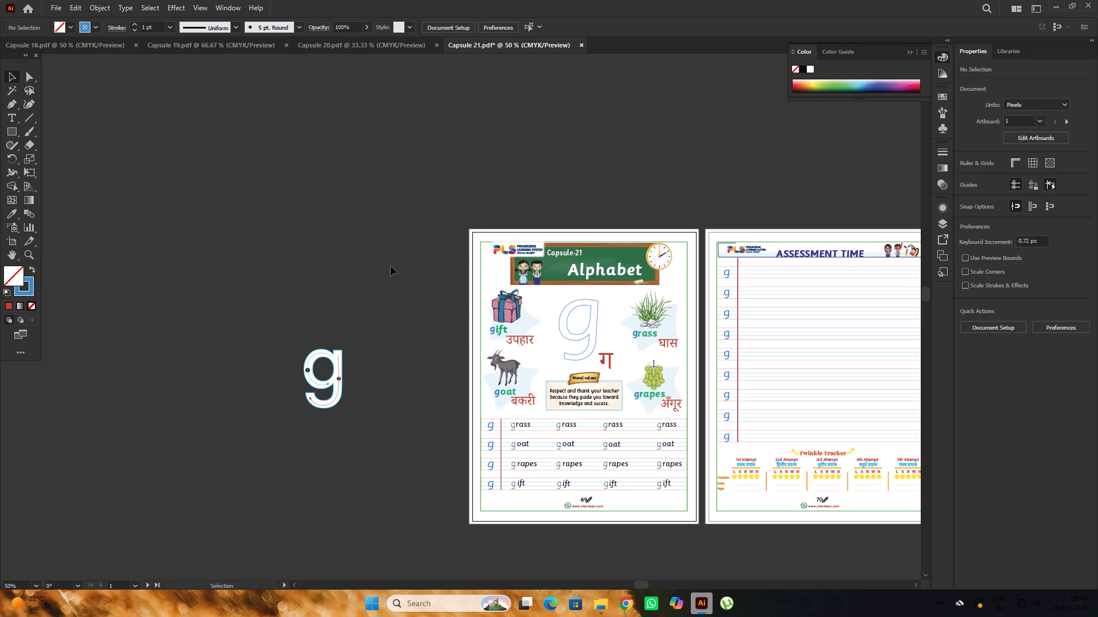
Move the green curved stroke arrow from the pasteboard g onto the outlined g, lining it up with the letter's bowl.
scroll(391, 266, down, 5)
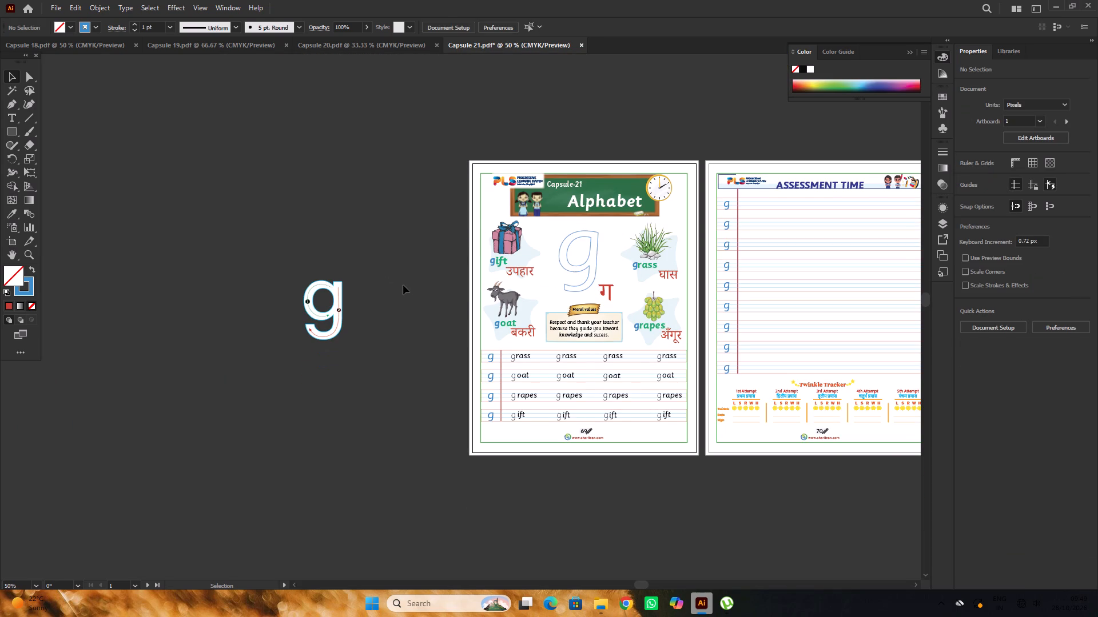
scroll(651, 294, down, 1)
alt+scroll(651, 293, up, 1)
scroll(581, 271, up, 4)
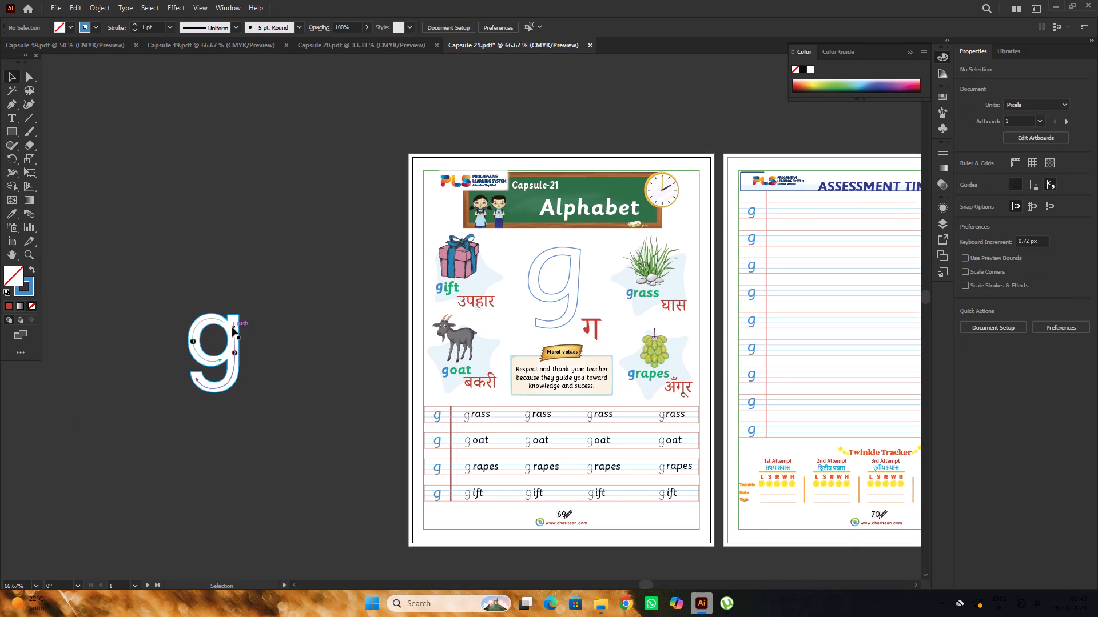
drag(201, 356, 536, 295)
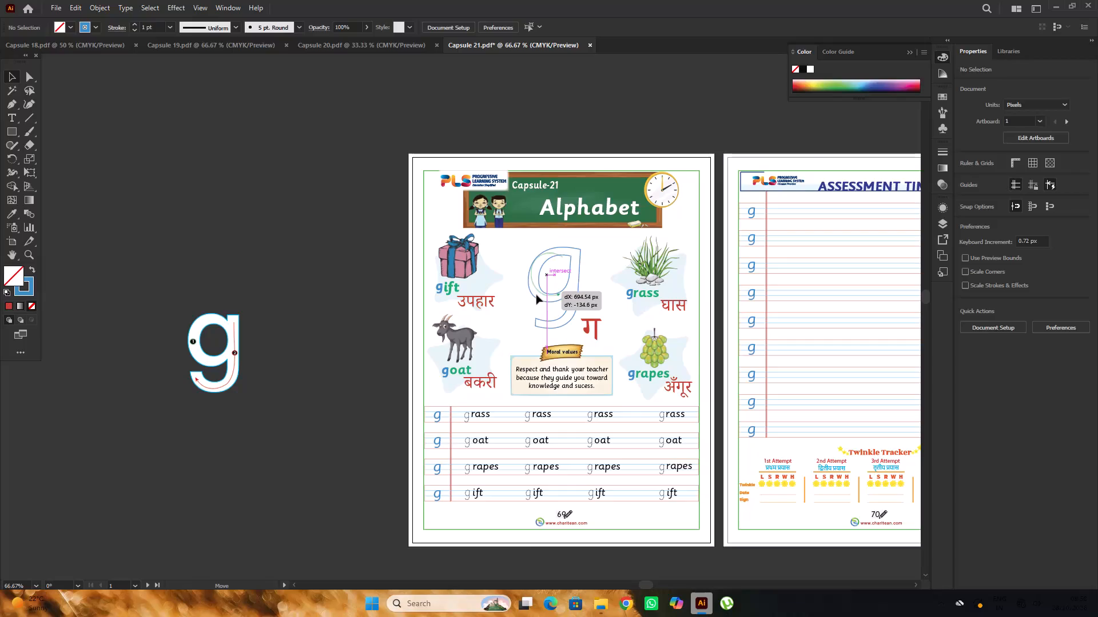
drag(536, 295, 539, 294)
alt+scroll(540, 294, up, 7)
alt+scroll(581, 324, down, 3)
scroll(590, 333, up, 4)
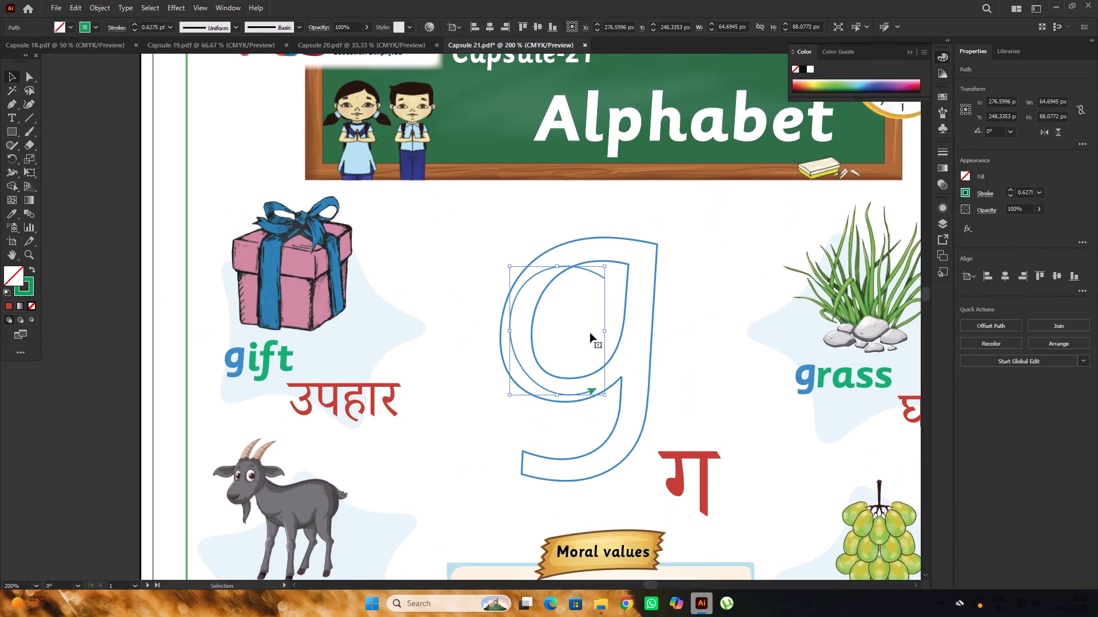
alt+scroll(600, 360, up, 1)
drag(592, 403, 622, 382)
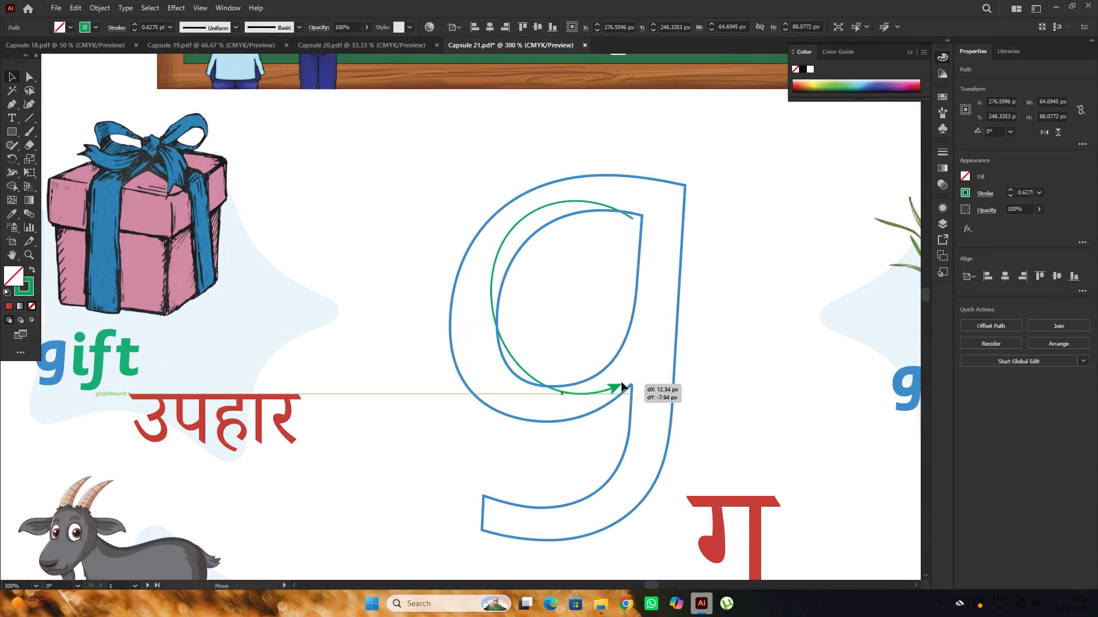
drag(622, 382, 620, 382)
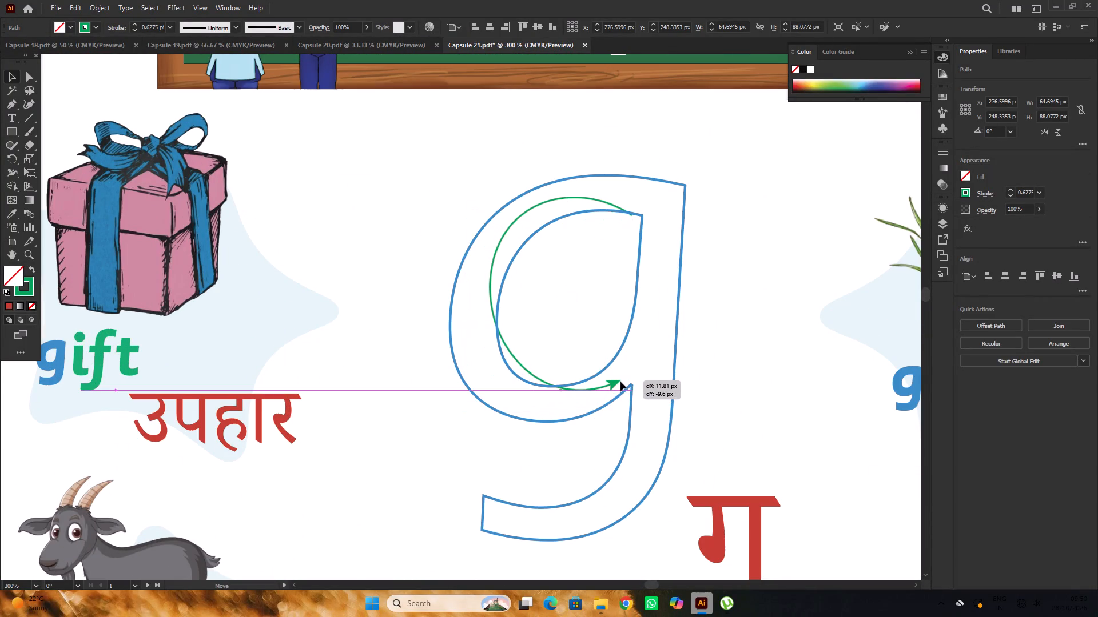
drag(620, 382, 620, 382)
Pull the green arrow's upper end point up into the g's top stroke with the Curvature tool.
scroll(610, 366, up, 5)
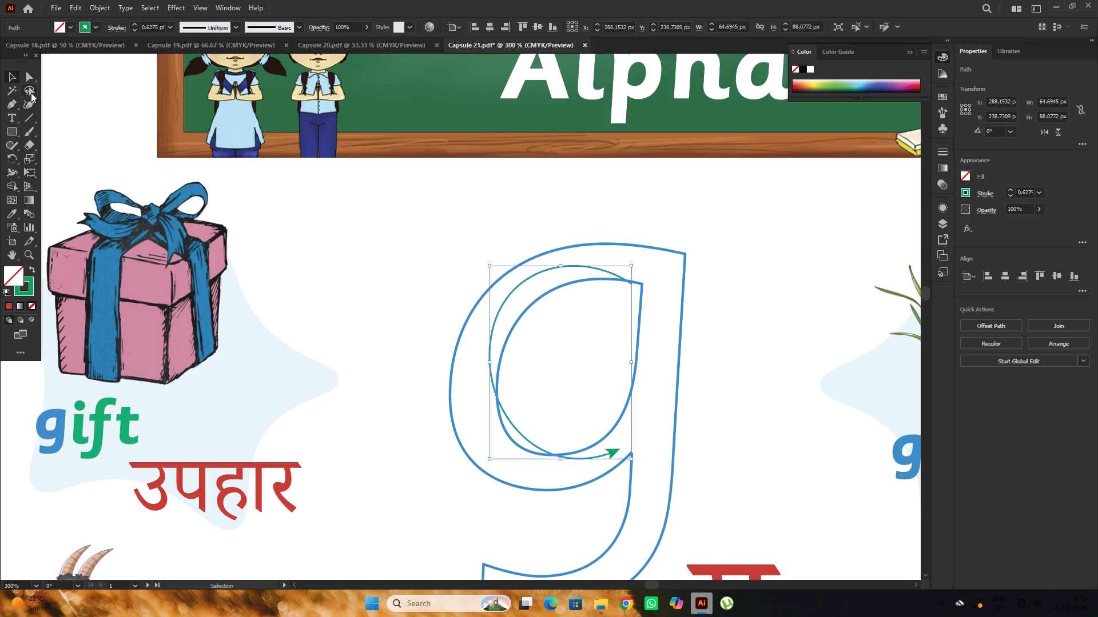
click(28, 107)
alt+scroll(614, 229, up, 1)
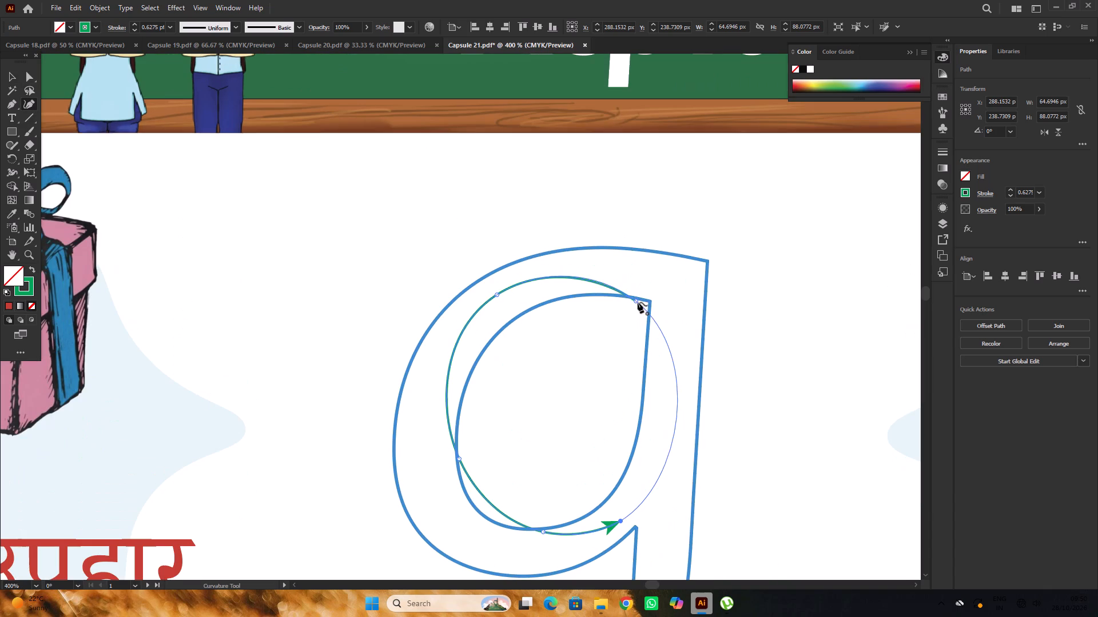
drag(638, 301, 641, 278)
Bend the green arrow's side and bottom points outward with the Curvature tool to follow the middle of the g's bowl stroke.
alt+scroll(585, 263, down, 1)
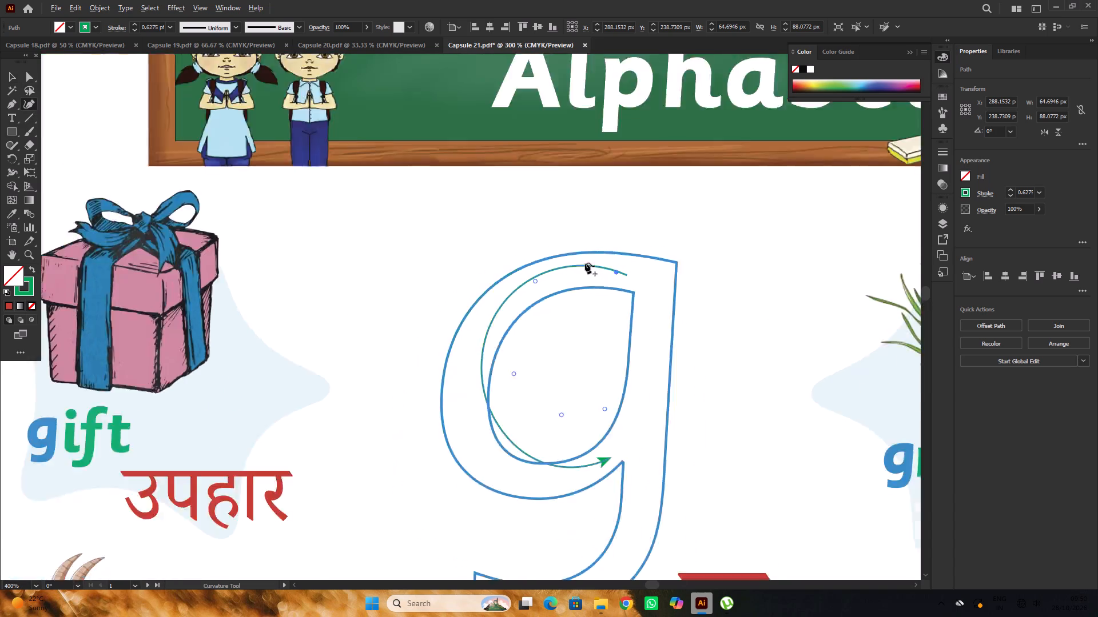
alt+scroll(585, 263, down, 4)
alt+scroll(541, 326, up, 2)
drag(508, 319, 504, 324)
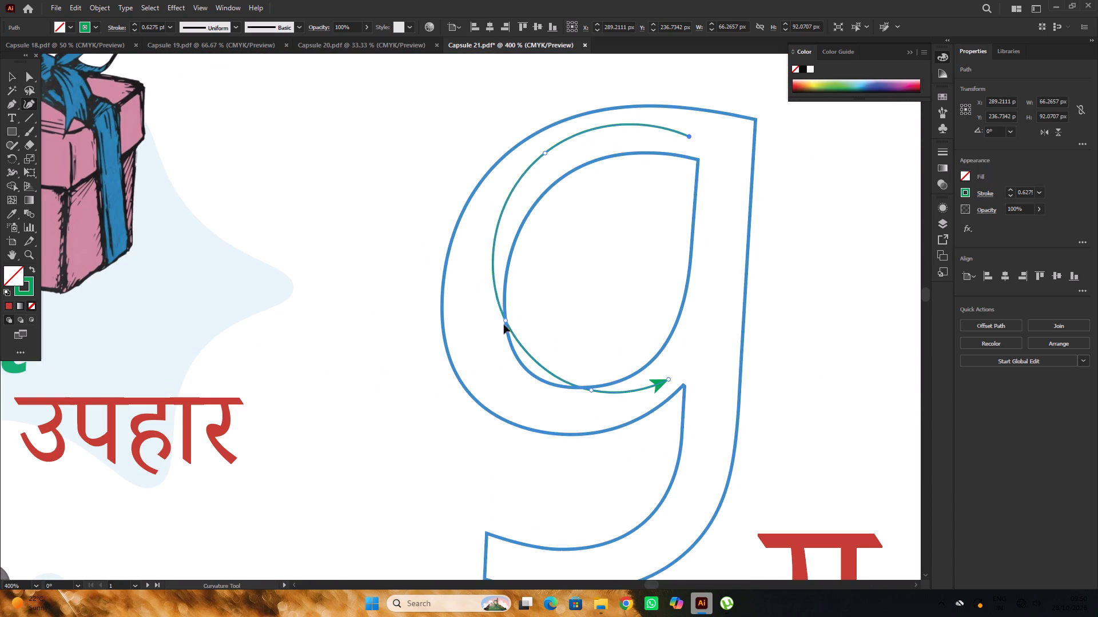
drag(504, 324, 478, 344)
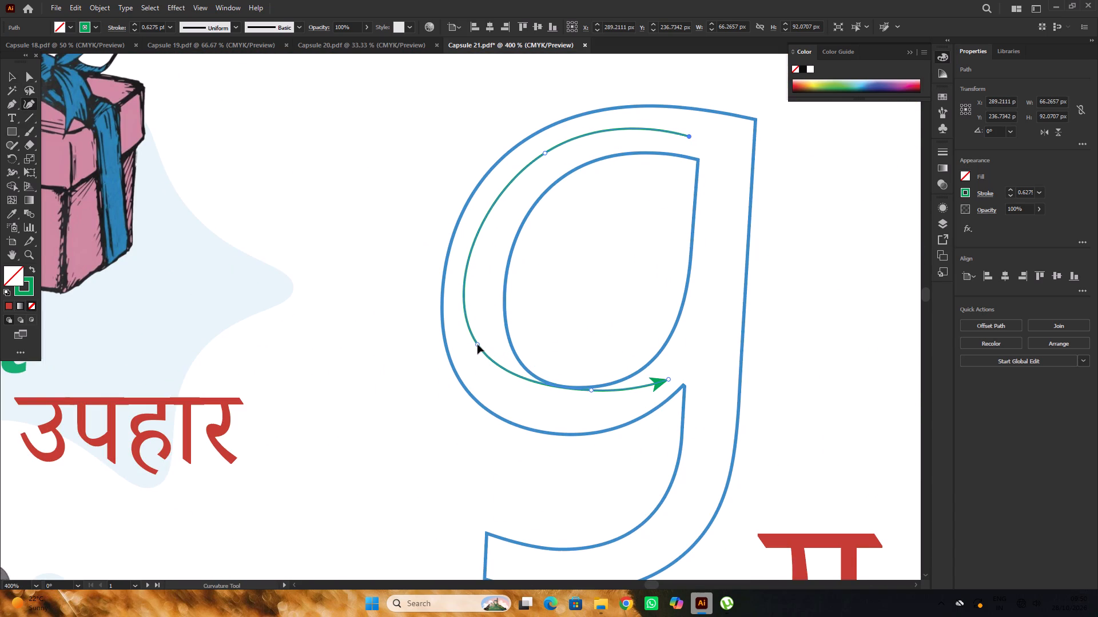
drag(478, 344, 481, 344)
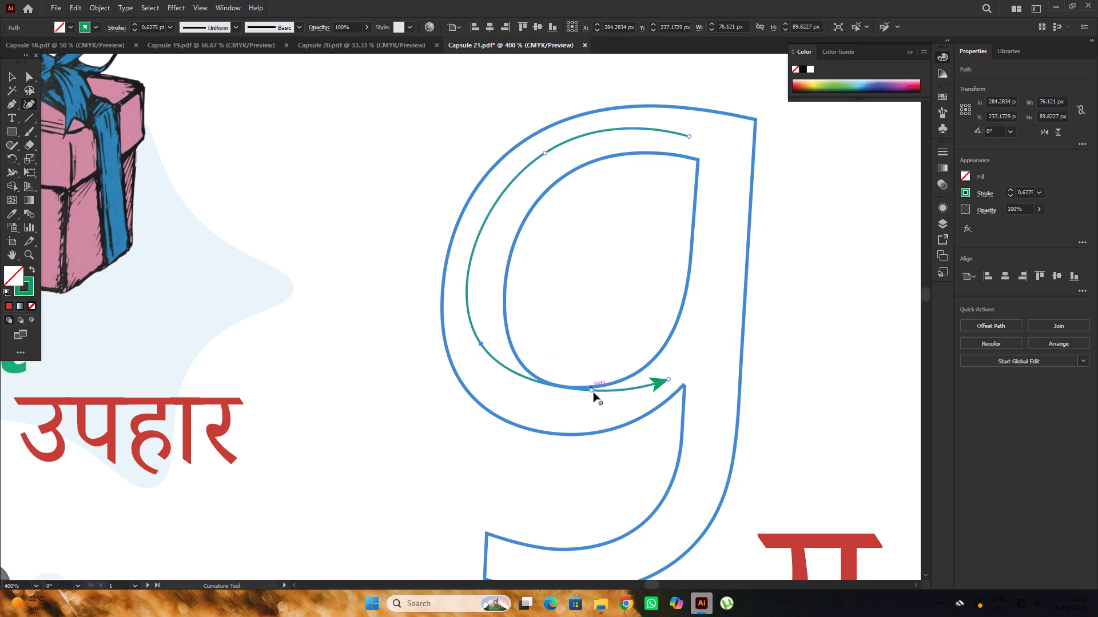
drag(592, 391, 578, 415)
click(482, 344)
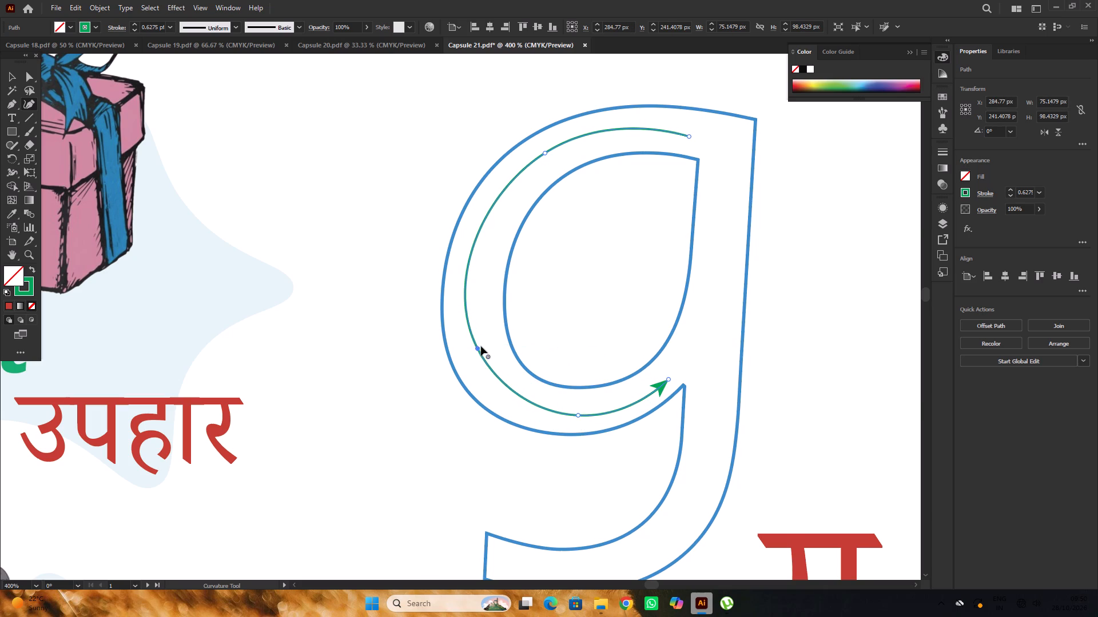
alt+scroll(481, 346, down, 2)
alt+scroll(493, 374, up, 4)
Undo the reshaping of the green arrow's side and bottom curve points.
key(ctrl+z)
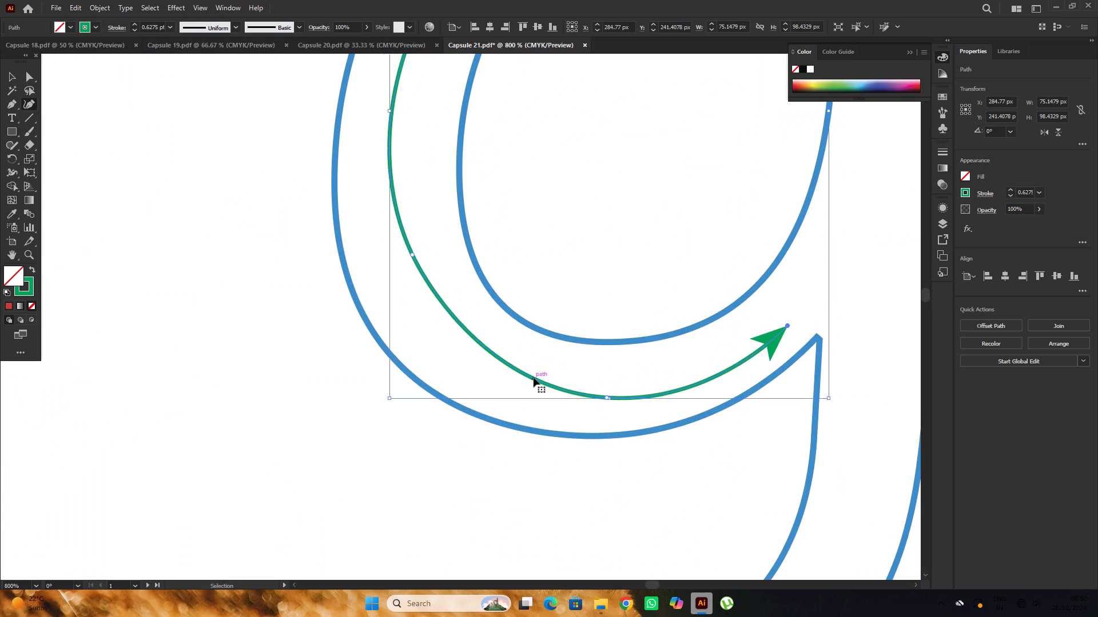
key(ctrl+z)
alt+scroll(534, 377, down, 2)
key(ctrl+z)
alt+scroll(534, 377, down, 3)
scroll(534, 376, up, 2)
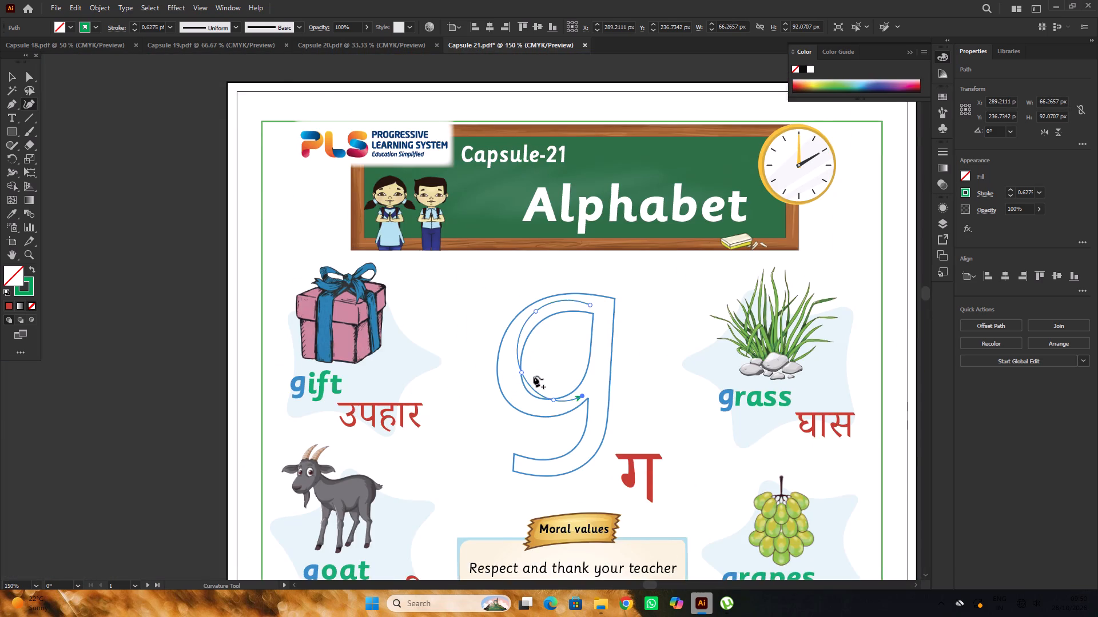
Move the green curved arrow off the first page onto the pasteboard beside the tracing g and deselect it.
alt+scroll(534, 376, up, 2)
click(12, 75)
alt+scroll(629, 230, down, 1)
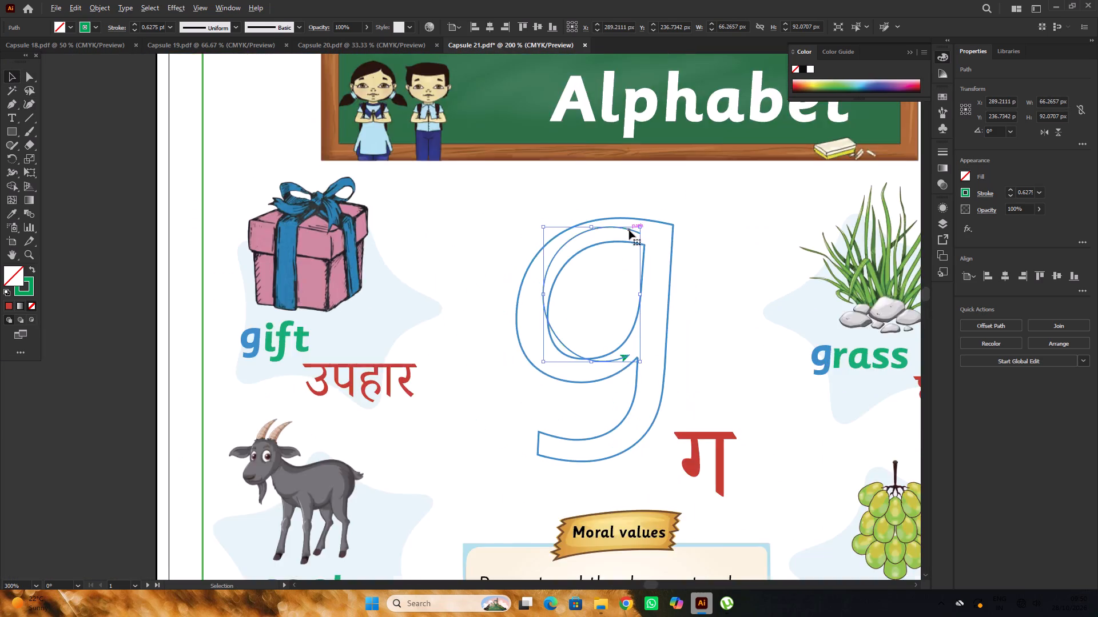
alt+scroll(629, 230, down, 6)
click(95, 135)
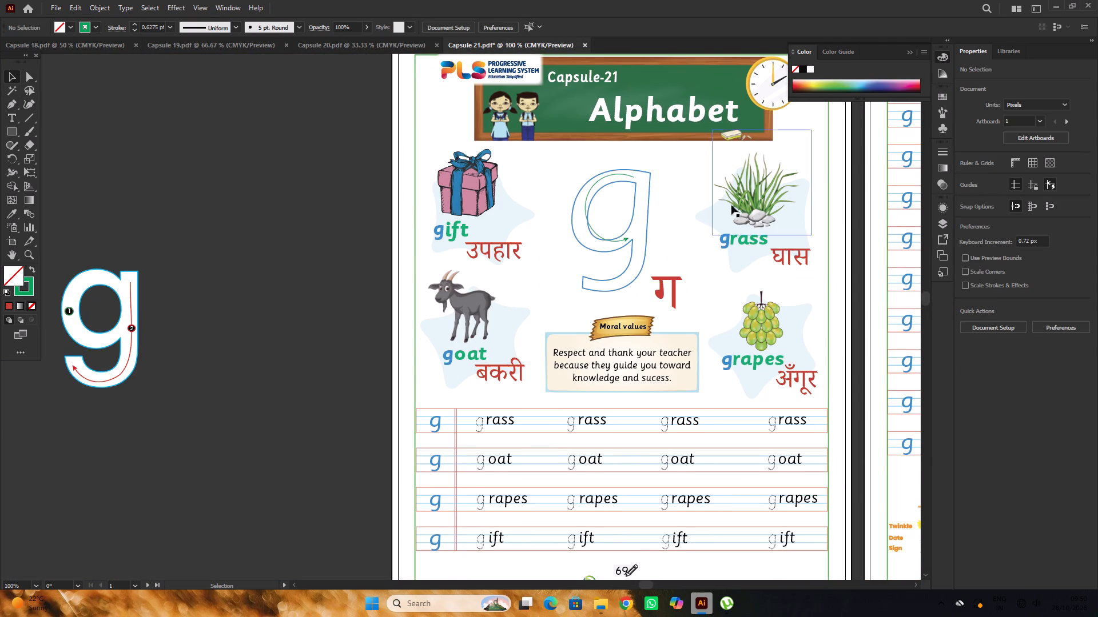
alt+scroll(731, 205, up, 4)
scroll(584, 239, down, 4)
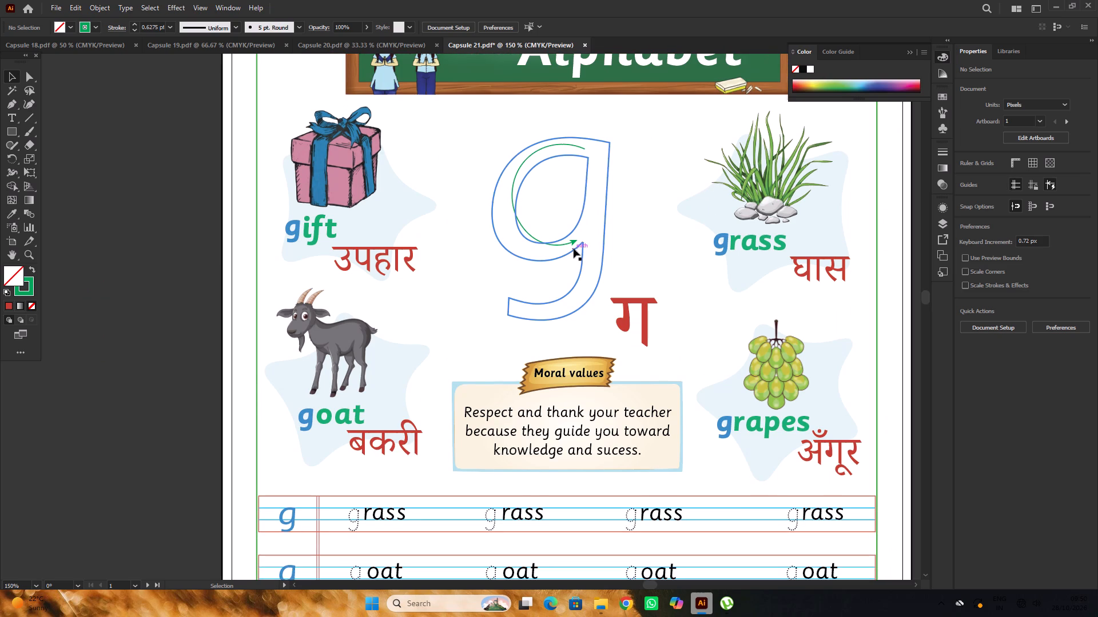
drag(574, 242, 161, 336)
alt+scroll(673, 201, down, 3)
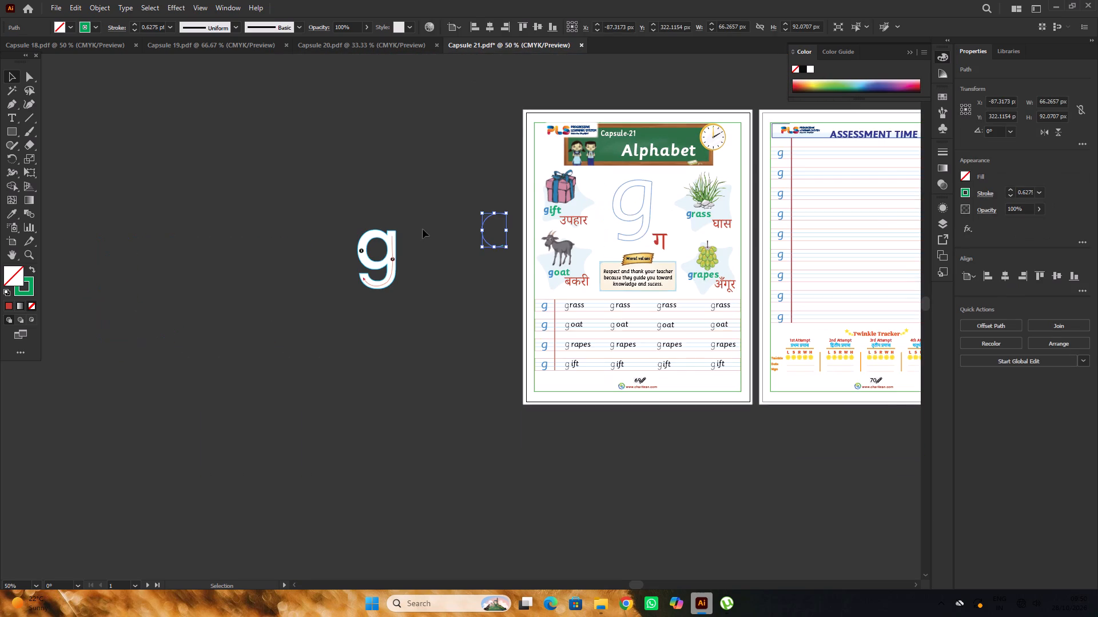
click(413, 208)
Bring the green curved arrow back onto the outlined g and position it around the letter's bowl.
alt+scroll(460, 219, up, 2)
scroll(636, 231, up, 2)
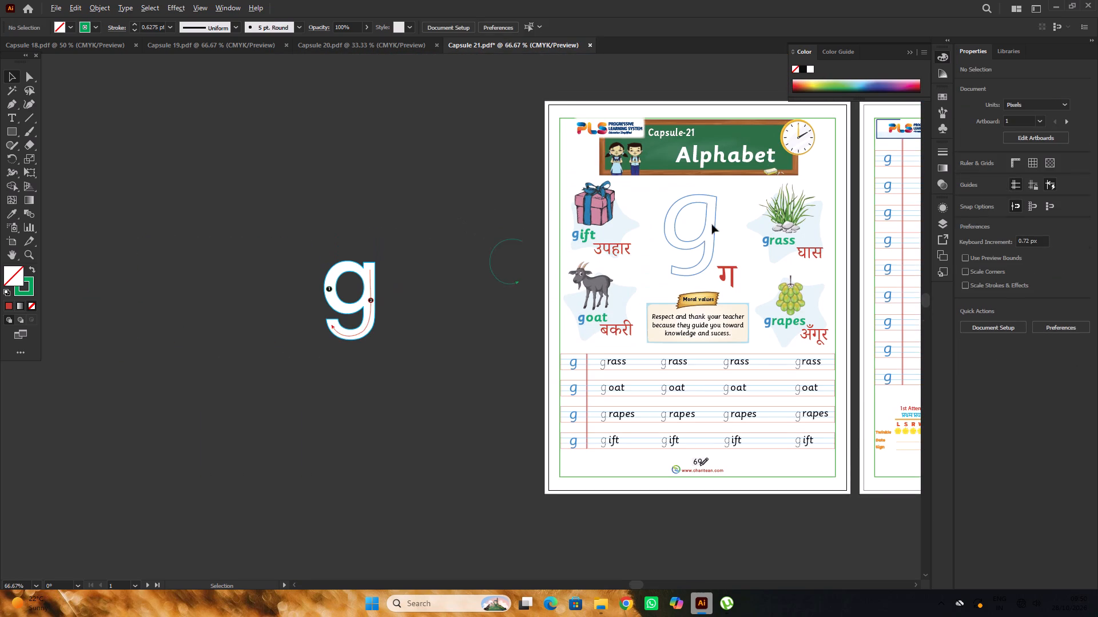
scroll(712, 225, up, 1)
alt+scroll(379, 318, up, 2)
alt+scroll(329, 299, down, 3)
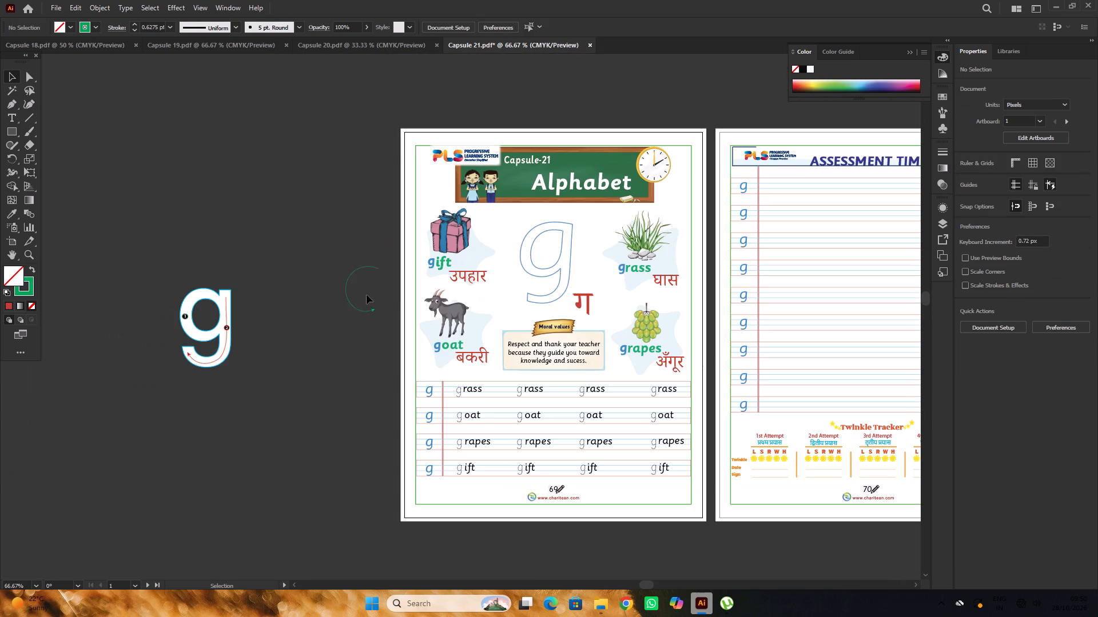
drag(376, 310, 558, 261)
alt+scroll(558, 261, up, 4)
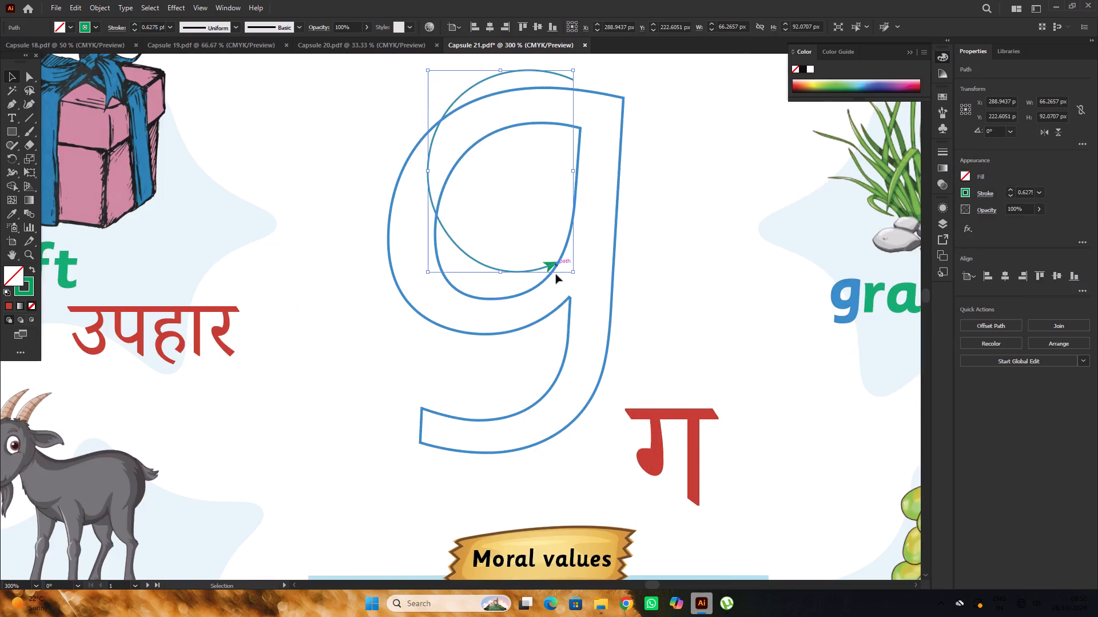
alt+scroll(555, 276, up, 2)
alt+scroll(554, 267, down, 3)
scroll(554, 267, up, 7)
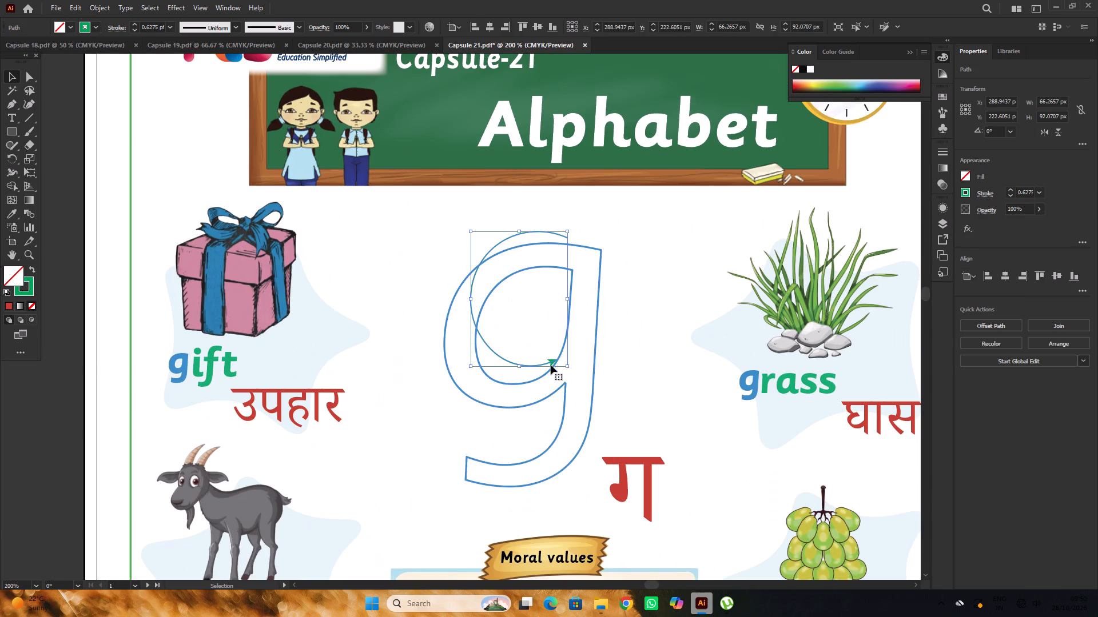
drag(551, 363, 542, 394)
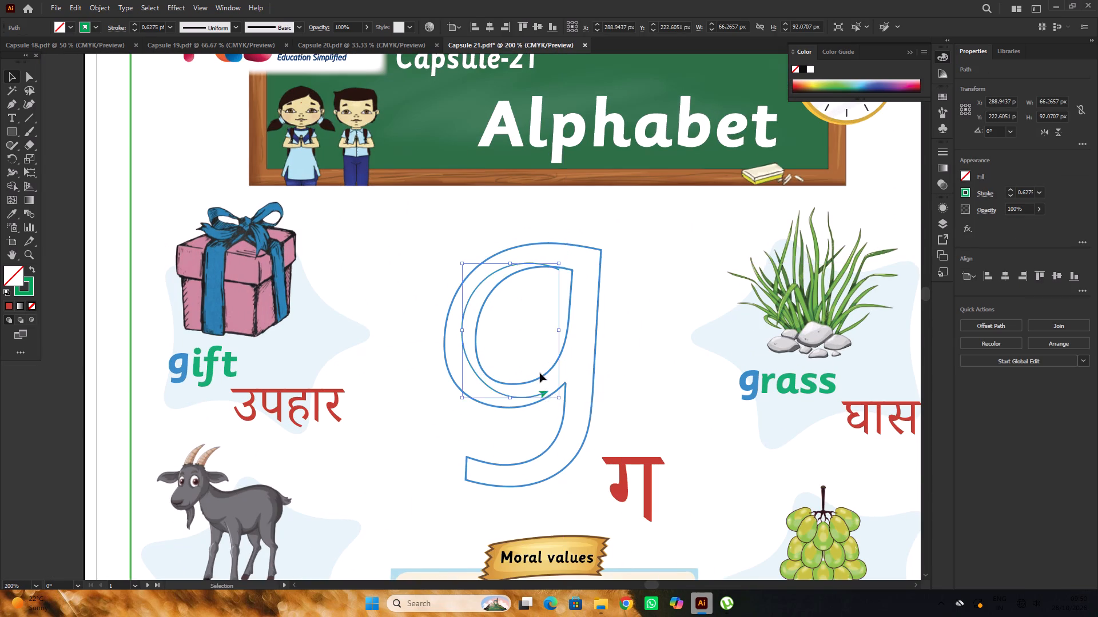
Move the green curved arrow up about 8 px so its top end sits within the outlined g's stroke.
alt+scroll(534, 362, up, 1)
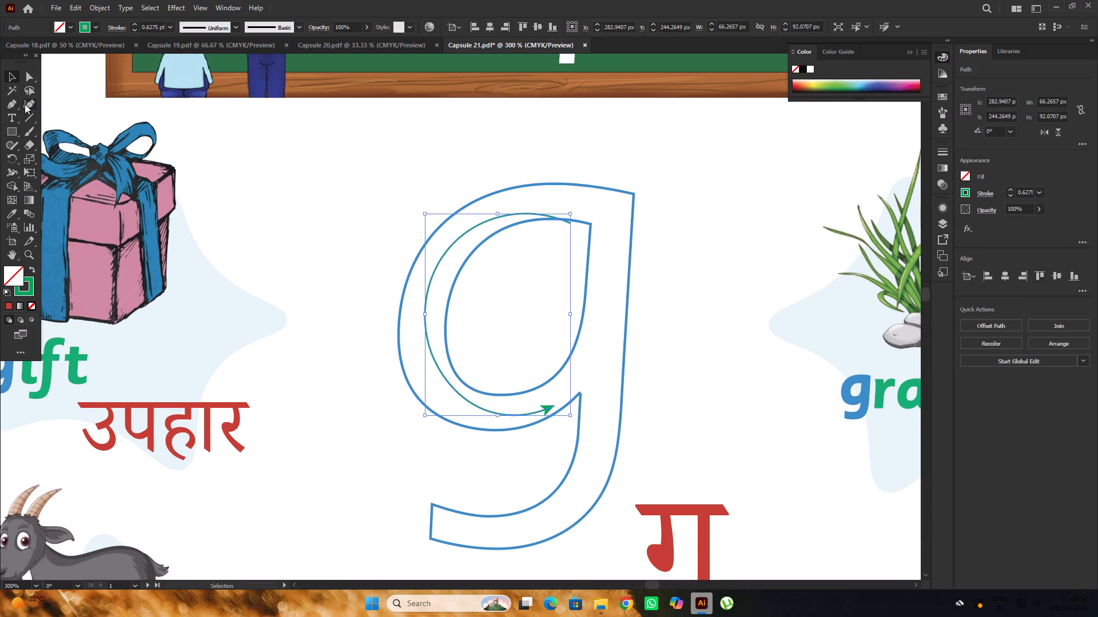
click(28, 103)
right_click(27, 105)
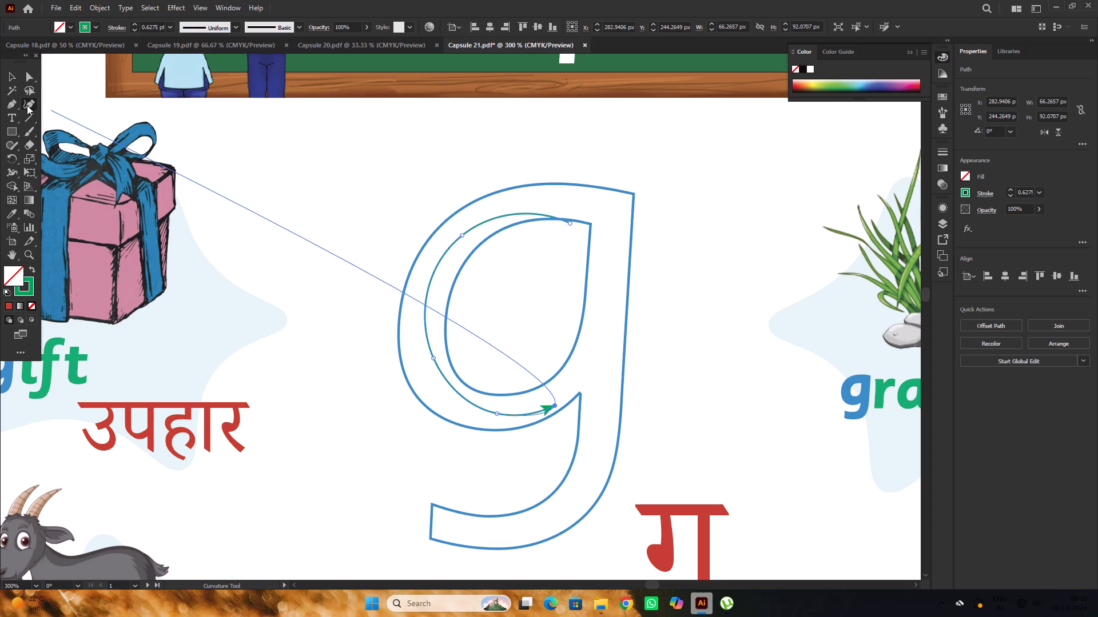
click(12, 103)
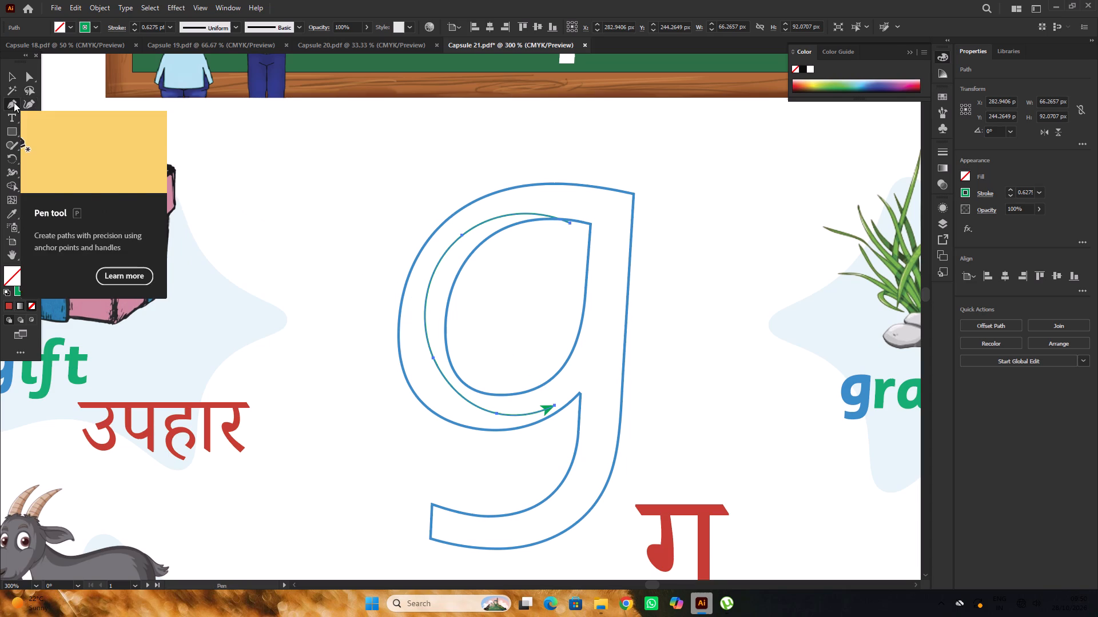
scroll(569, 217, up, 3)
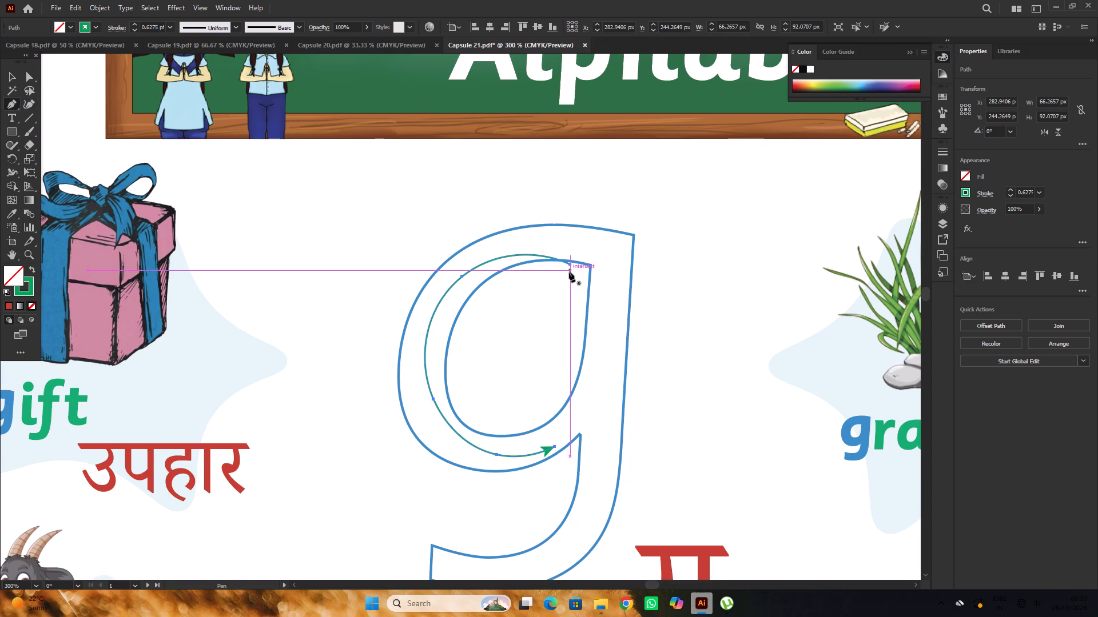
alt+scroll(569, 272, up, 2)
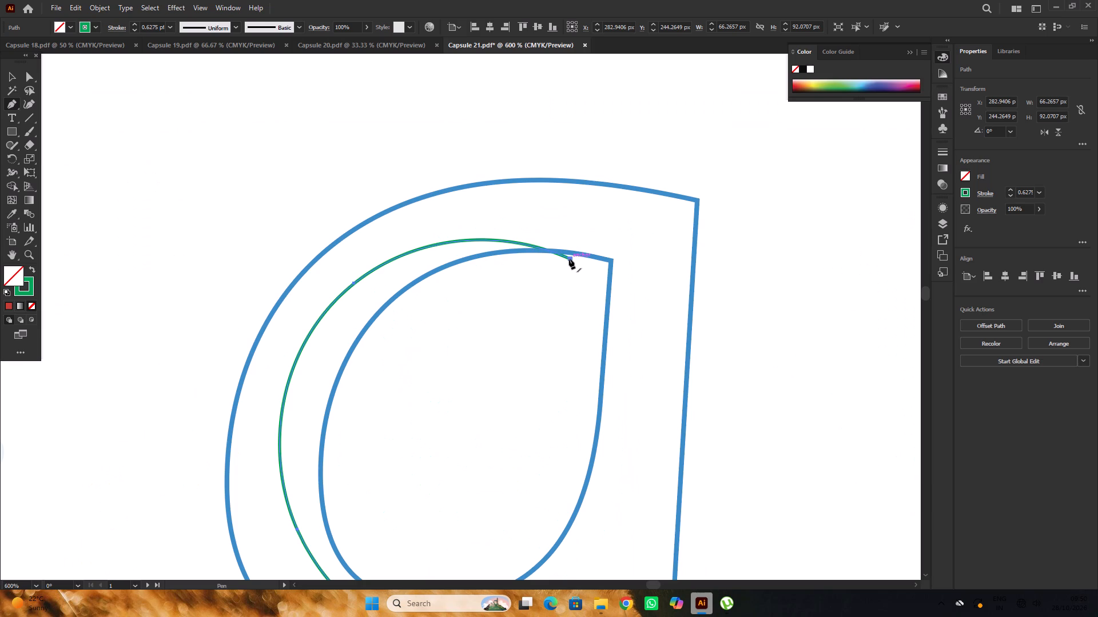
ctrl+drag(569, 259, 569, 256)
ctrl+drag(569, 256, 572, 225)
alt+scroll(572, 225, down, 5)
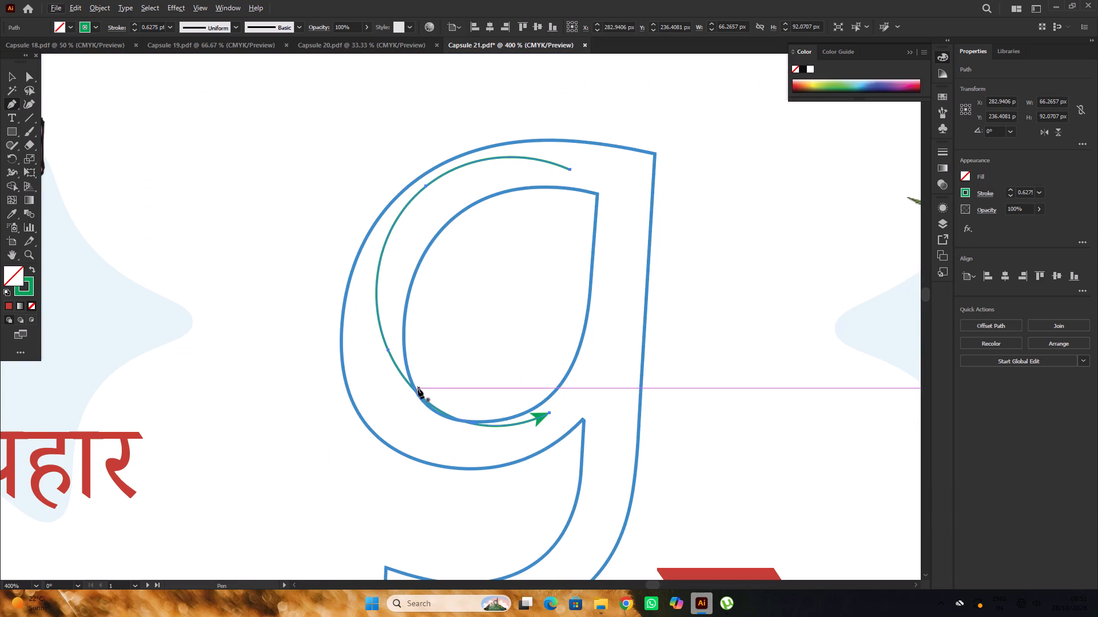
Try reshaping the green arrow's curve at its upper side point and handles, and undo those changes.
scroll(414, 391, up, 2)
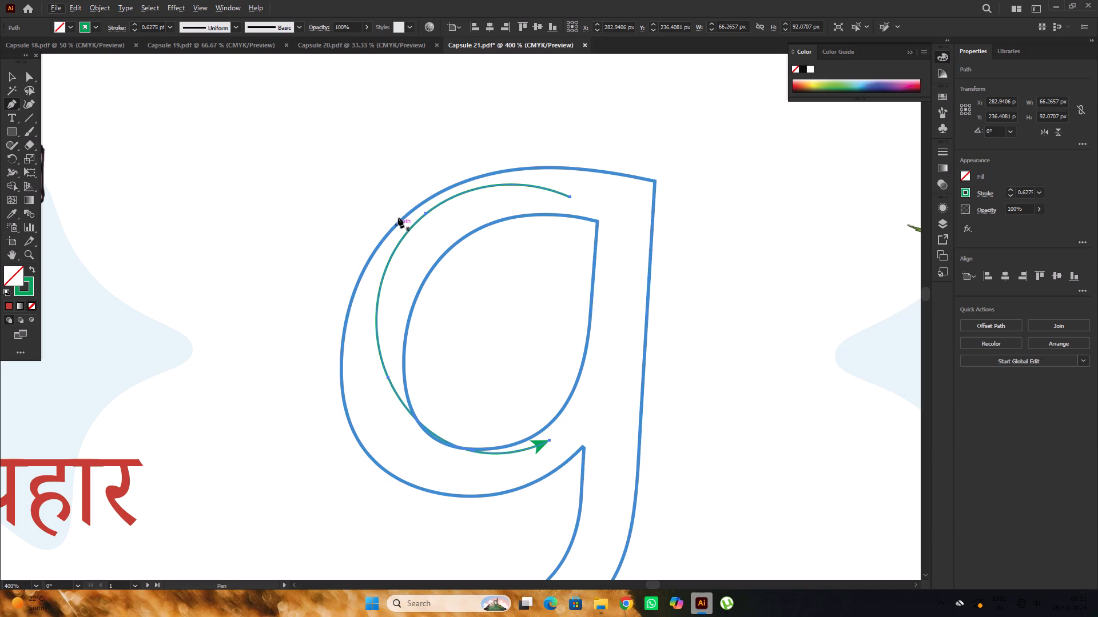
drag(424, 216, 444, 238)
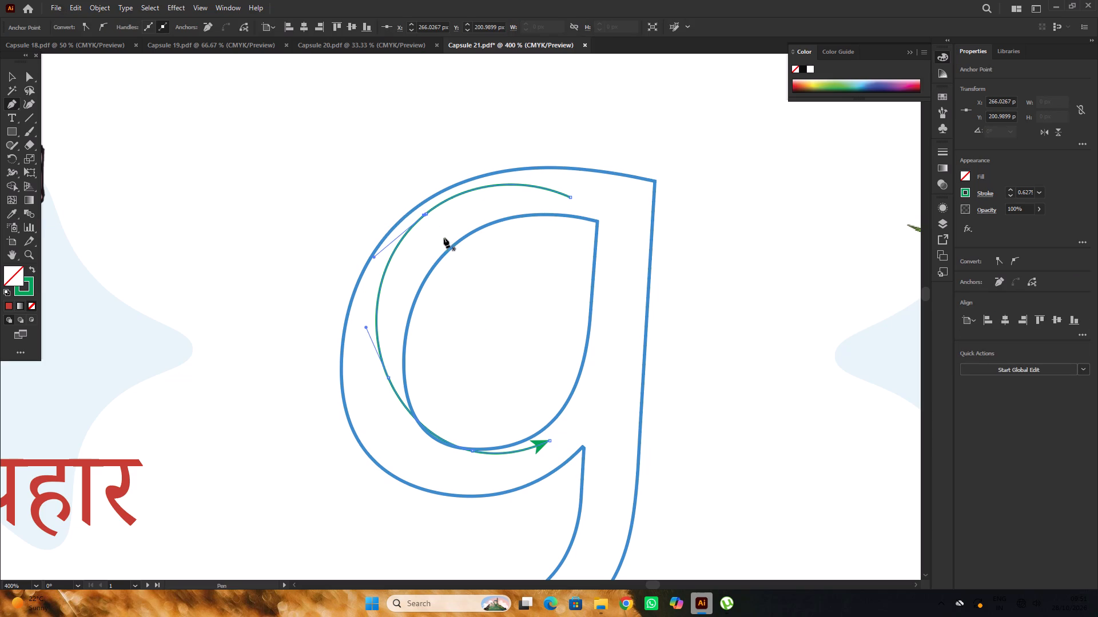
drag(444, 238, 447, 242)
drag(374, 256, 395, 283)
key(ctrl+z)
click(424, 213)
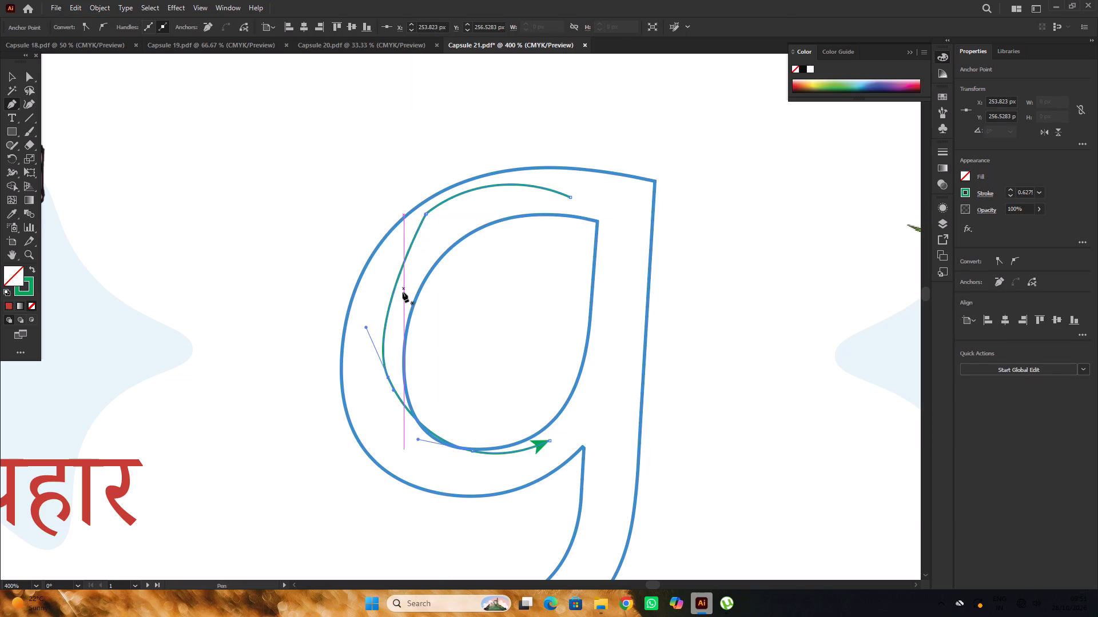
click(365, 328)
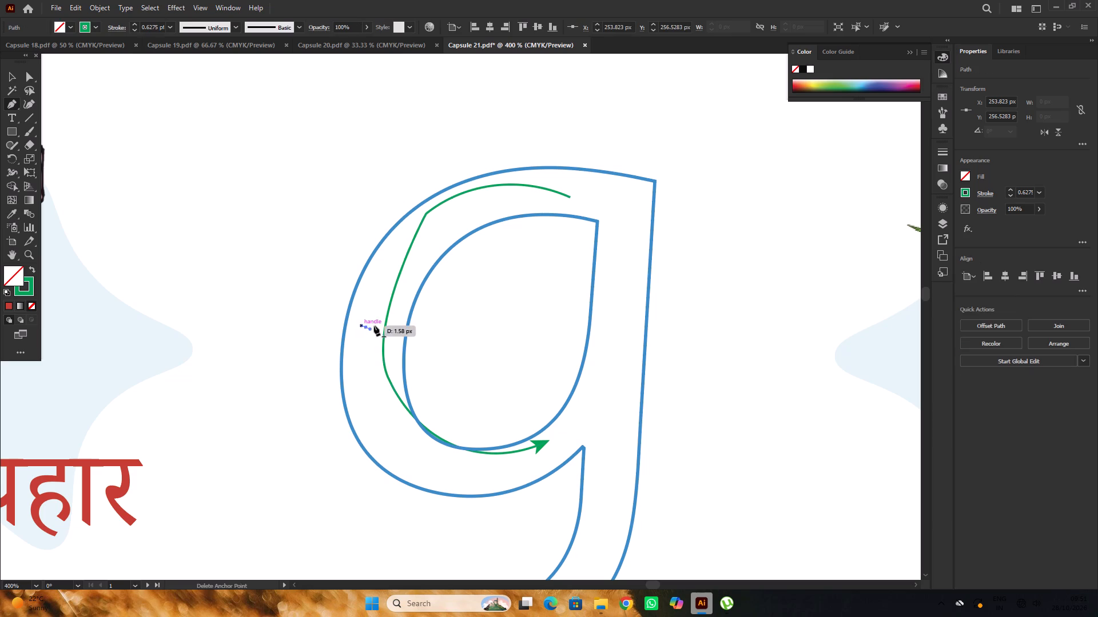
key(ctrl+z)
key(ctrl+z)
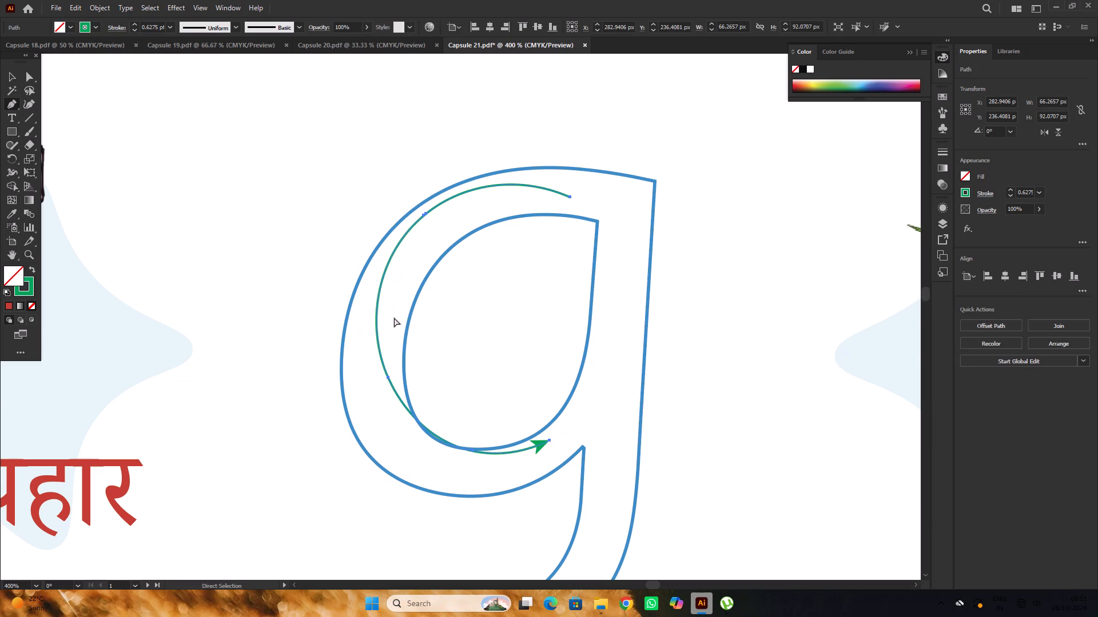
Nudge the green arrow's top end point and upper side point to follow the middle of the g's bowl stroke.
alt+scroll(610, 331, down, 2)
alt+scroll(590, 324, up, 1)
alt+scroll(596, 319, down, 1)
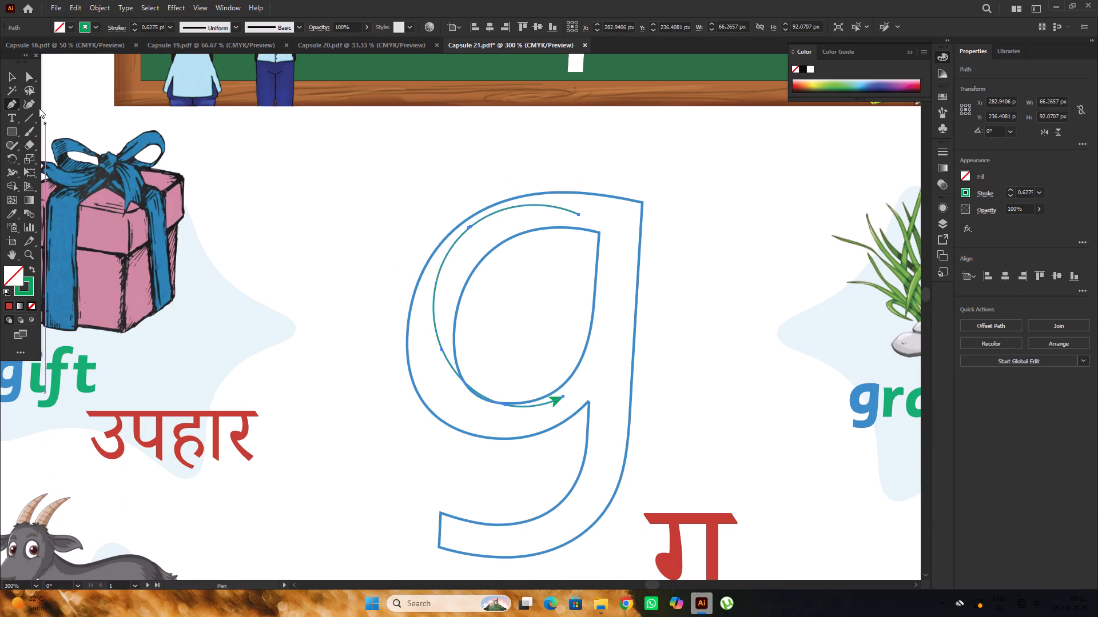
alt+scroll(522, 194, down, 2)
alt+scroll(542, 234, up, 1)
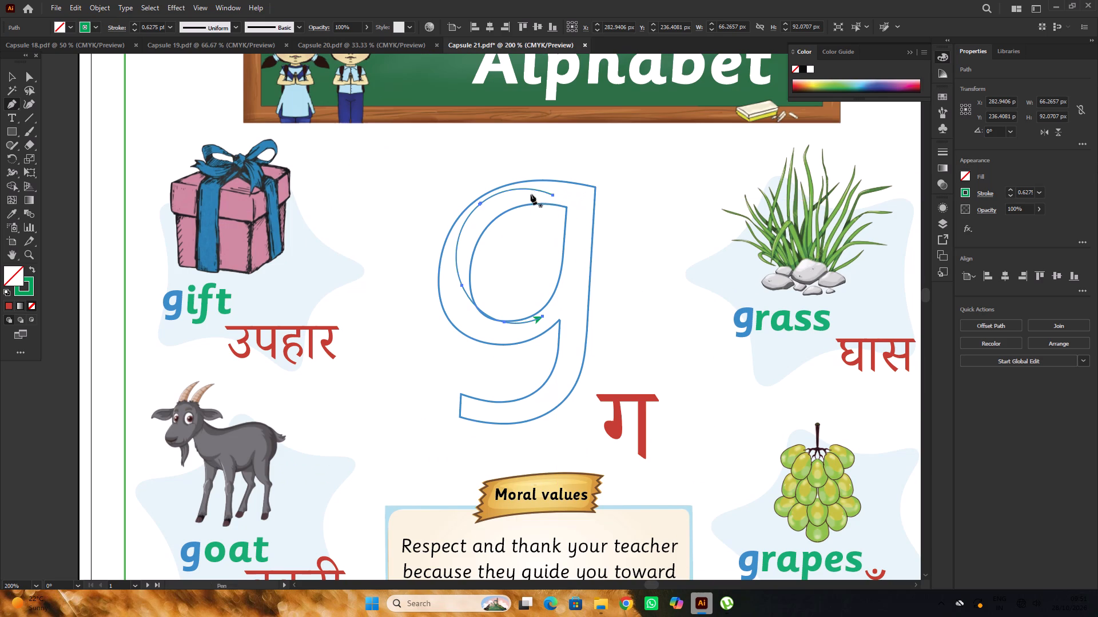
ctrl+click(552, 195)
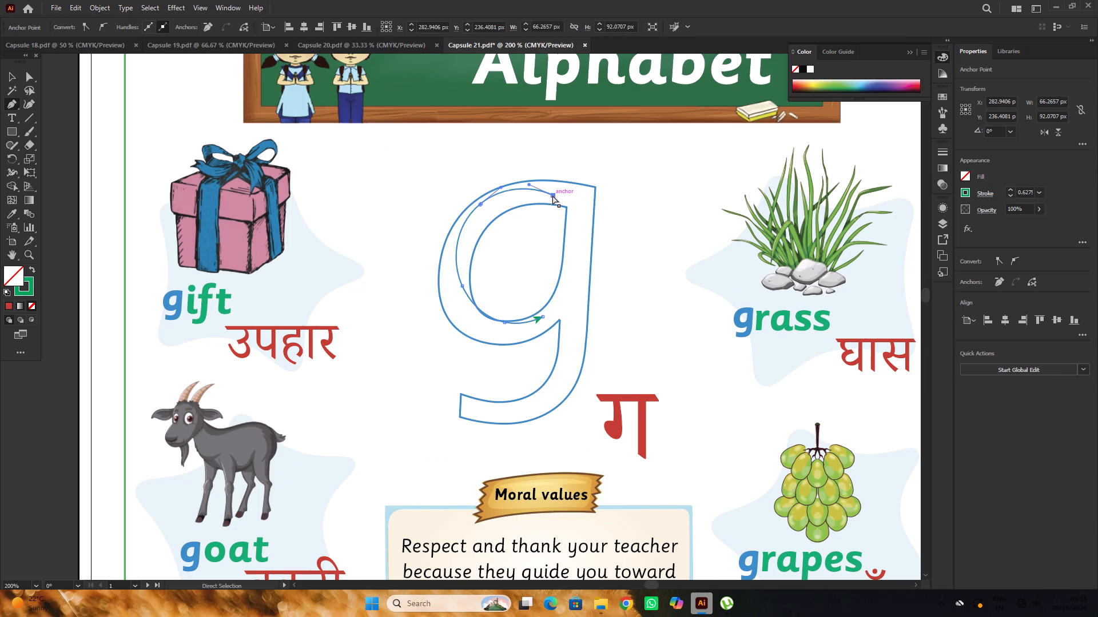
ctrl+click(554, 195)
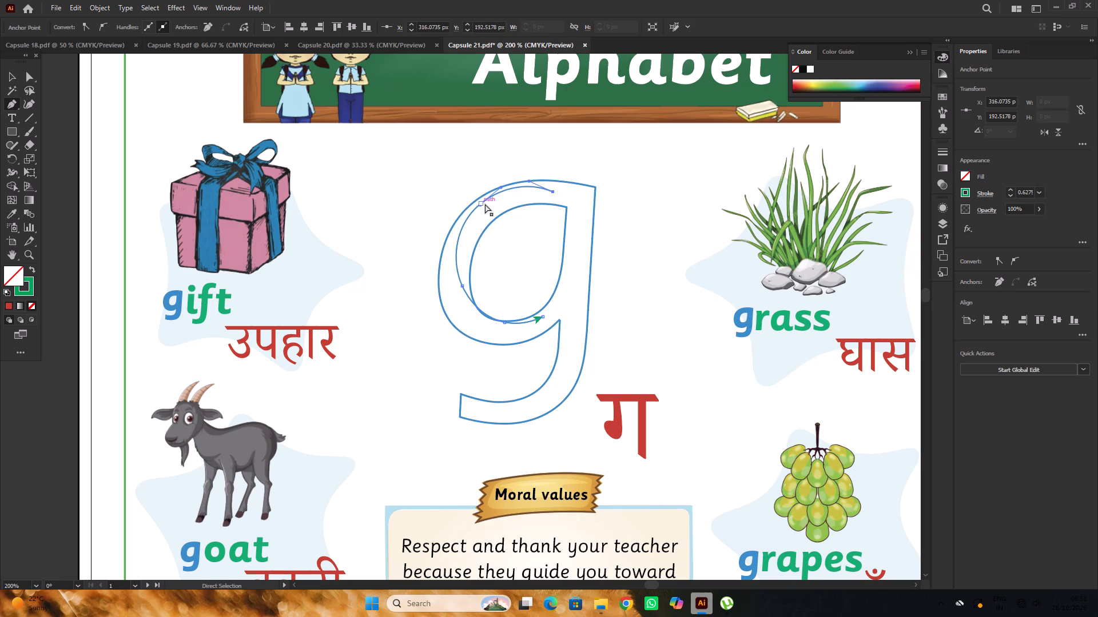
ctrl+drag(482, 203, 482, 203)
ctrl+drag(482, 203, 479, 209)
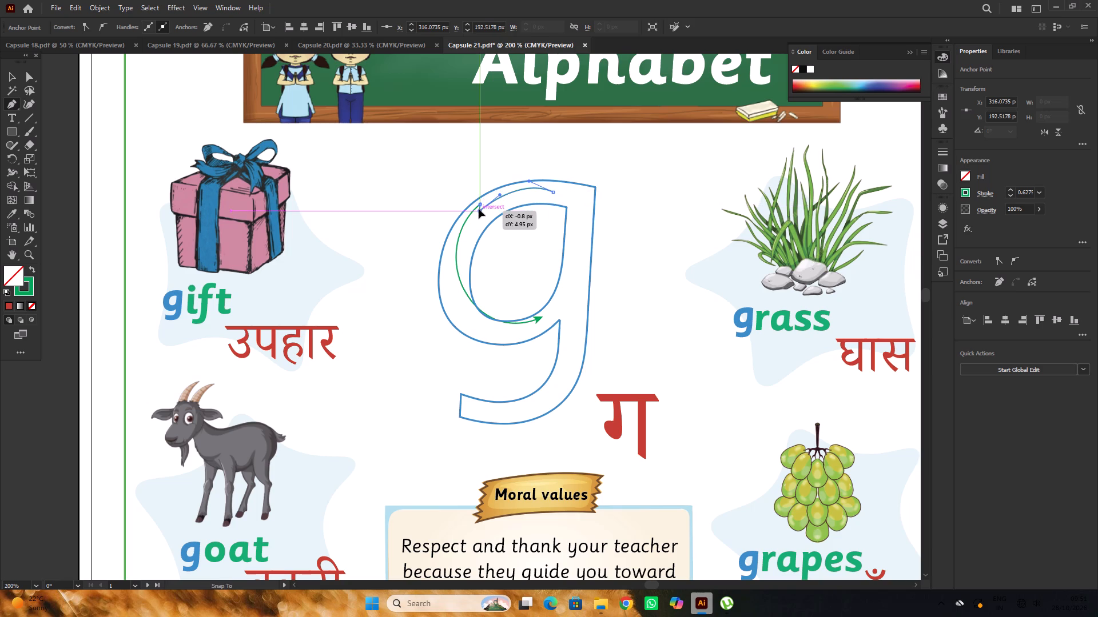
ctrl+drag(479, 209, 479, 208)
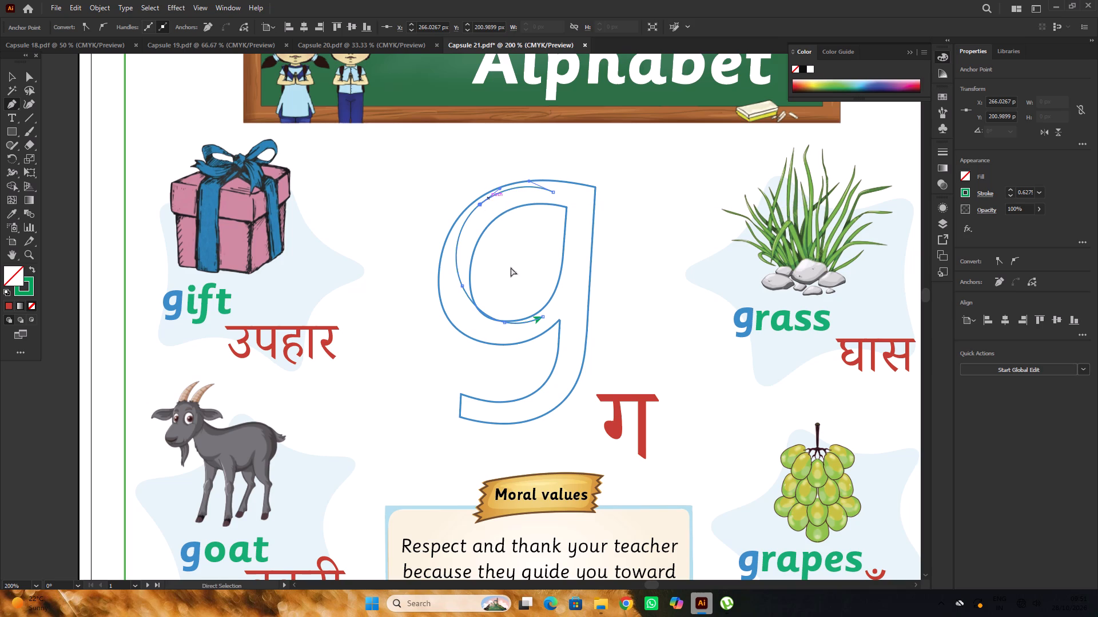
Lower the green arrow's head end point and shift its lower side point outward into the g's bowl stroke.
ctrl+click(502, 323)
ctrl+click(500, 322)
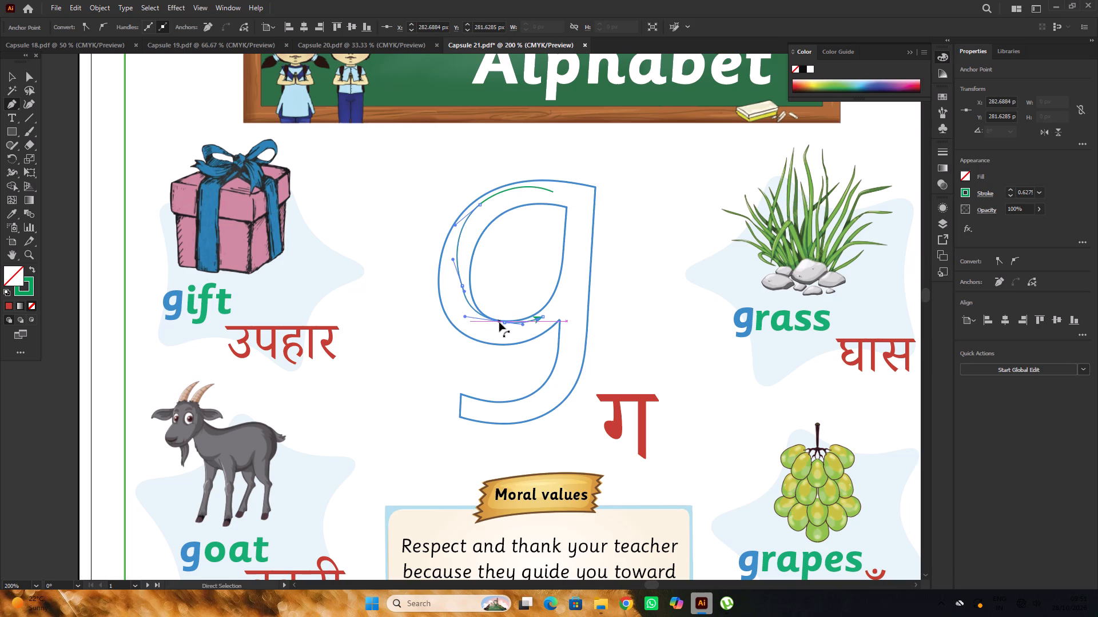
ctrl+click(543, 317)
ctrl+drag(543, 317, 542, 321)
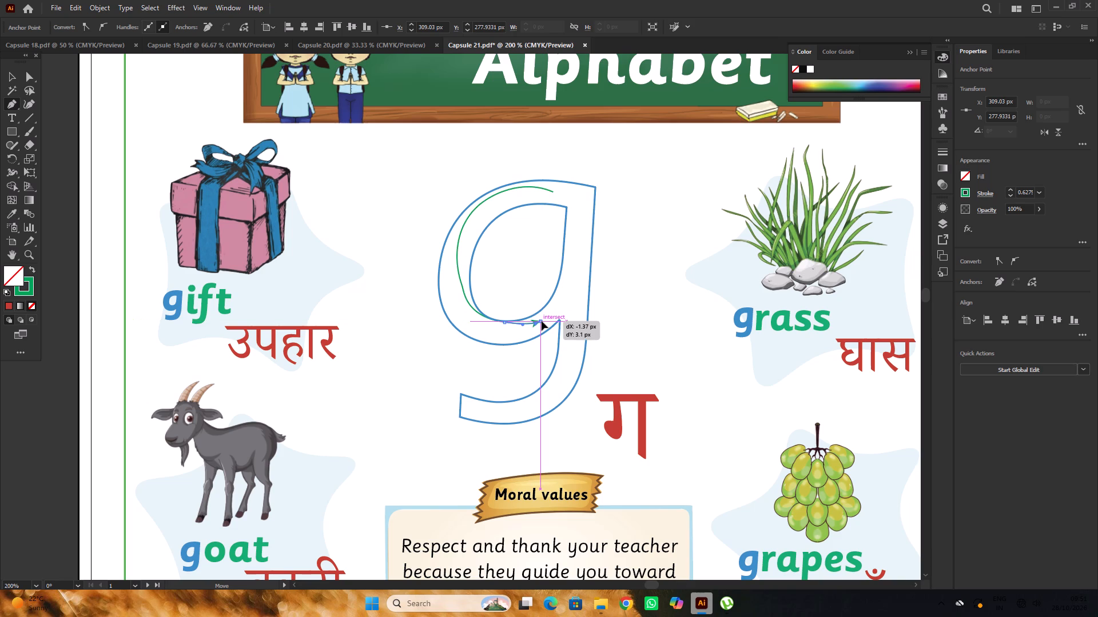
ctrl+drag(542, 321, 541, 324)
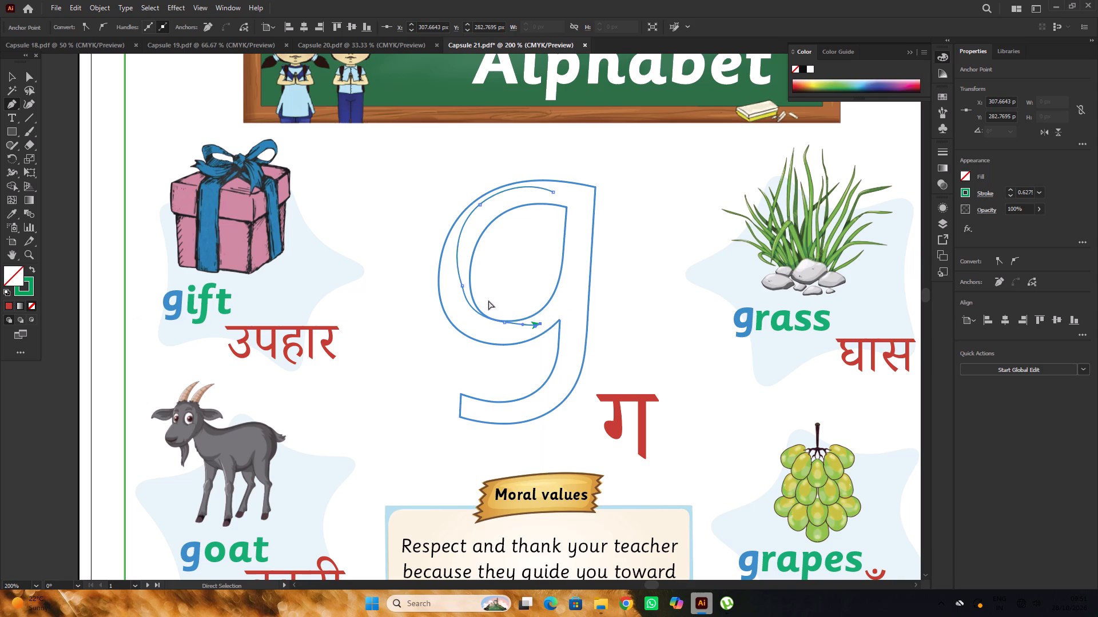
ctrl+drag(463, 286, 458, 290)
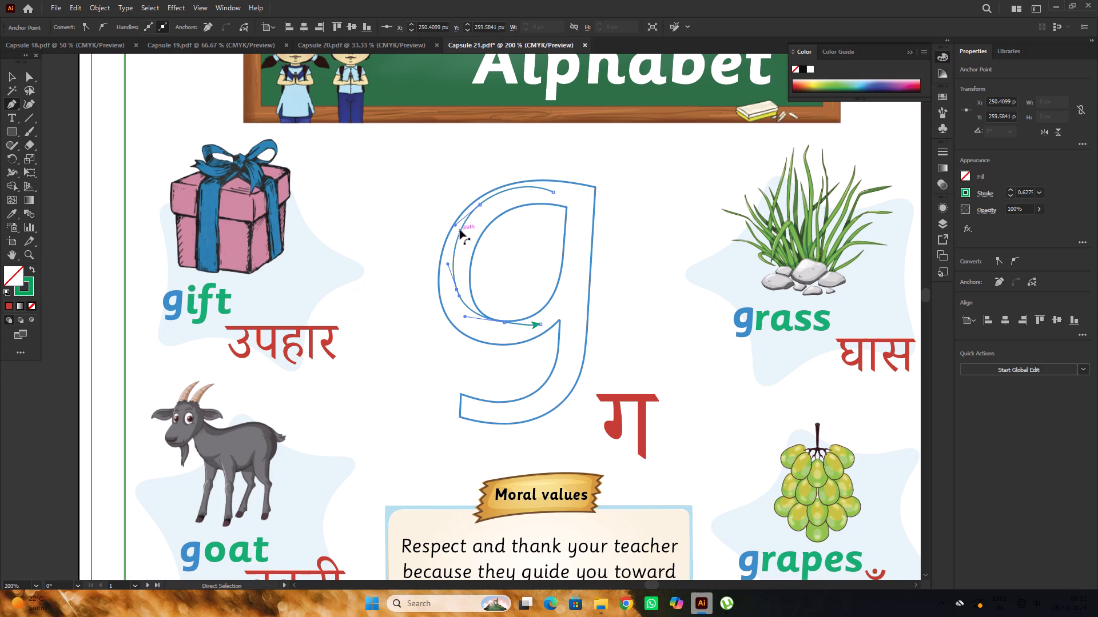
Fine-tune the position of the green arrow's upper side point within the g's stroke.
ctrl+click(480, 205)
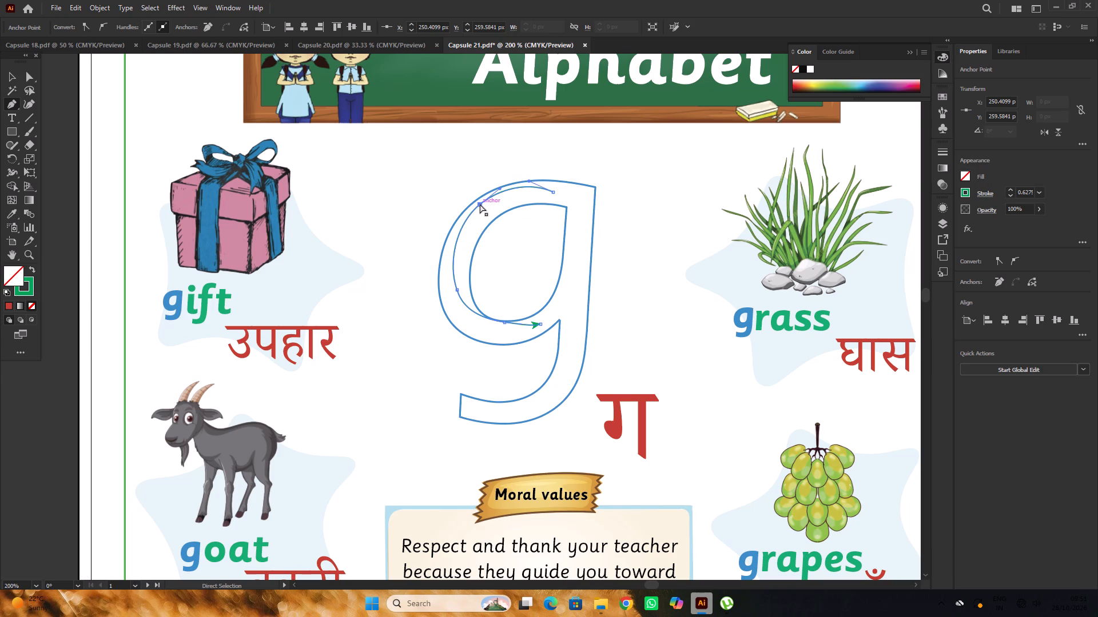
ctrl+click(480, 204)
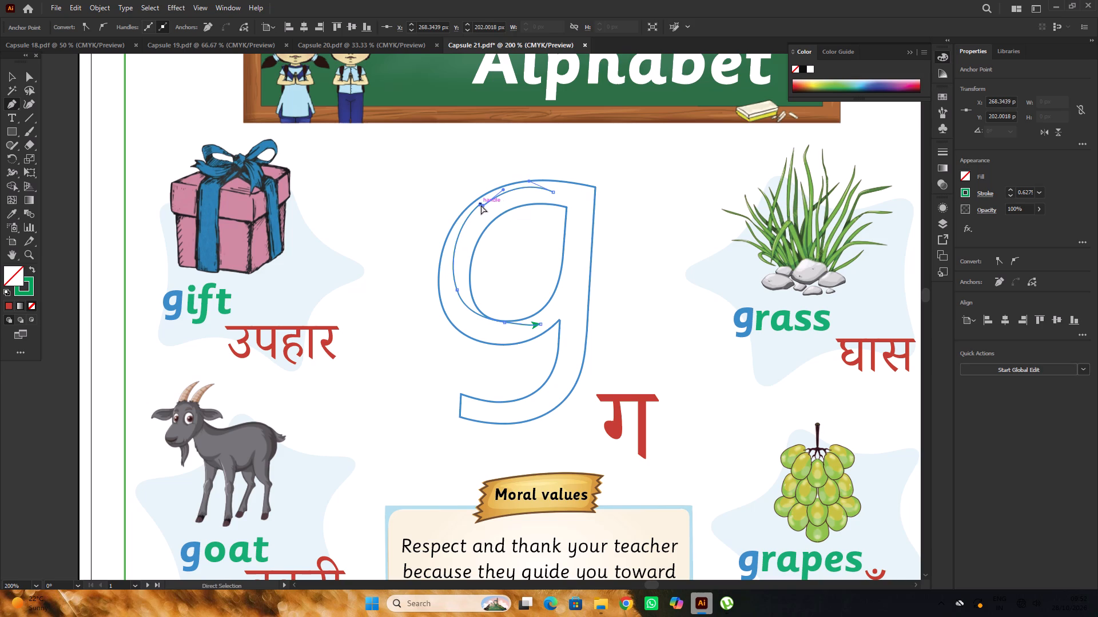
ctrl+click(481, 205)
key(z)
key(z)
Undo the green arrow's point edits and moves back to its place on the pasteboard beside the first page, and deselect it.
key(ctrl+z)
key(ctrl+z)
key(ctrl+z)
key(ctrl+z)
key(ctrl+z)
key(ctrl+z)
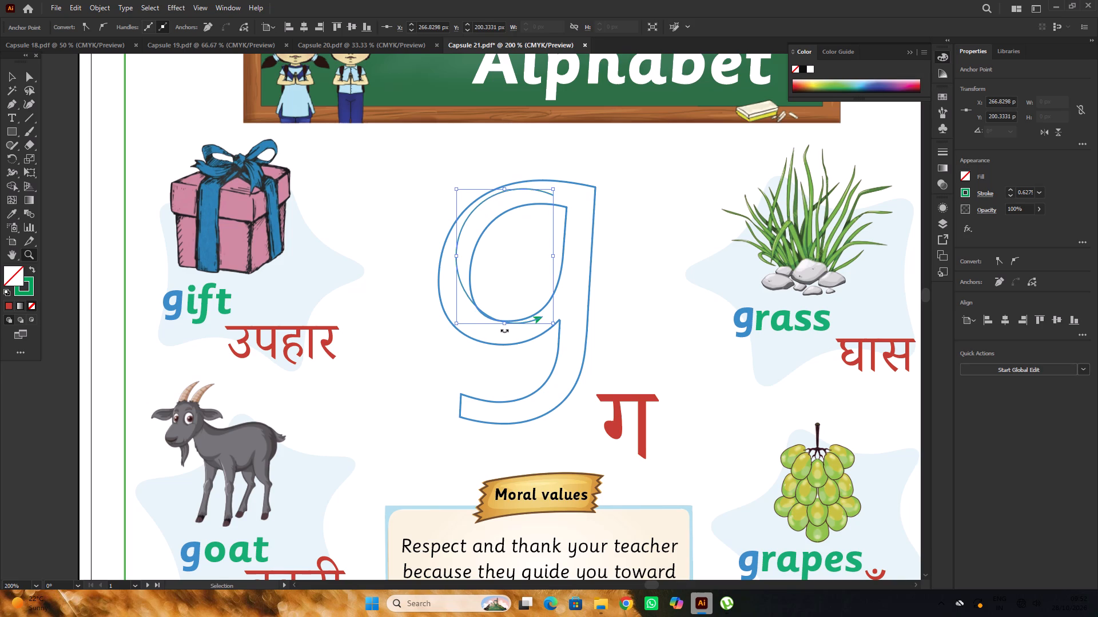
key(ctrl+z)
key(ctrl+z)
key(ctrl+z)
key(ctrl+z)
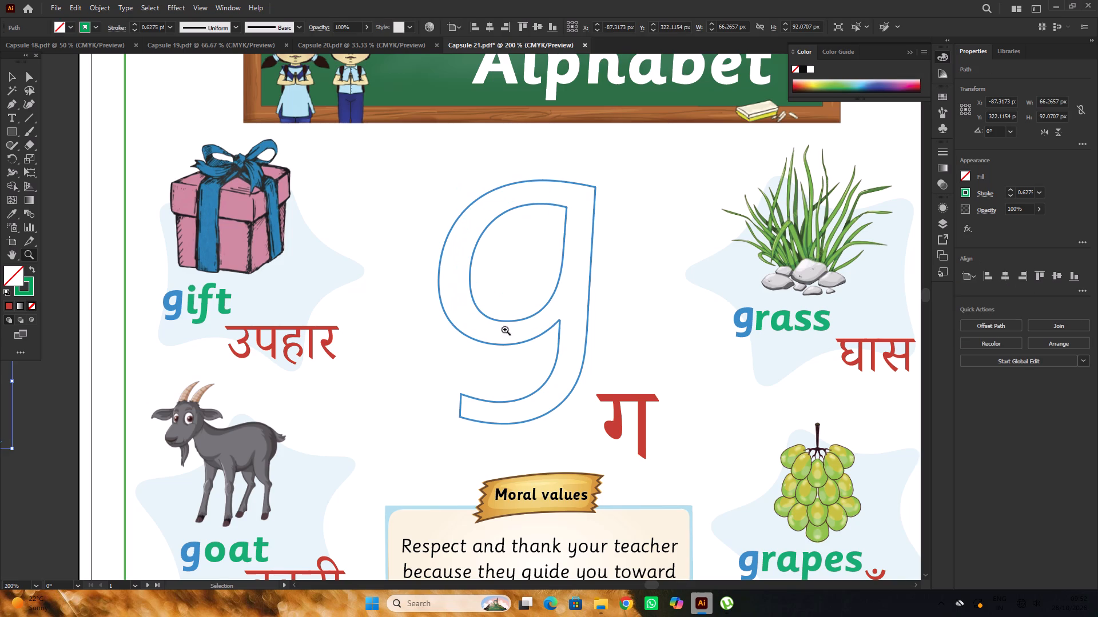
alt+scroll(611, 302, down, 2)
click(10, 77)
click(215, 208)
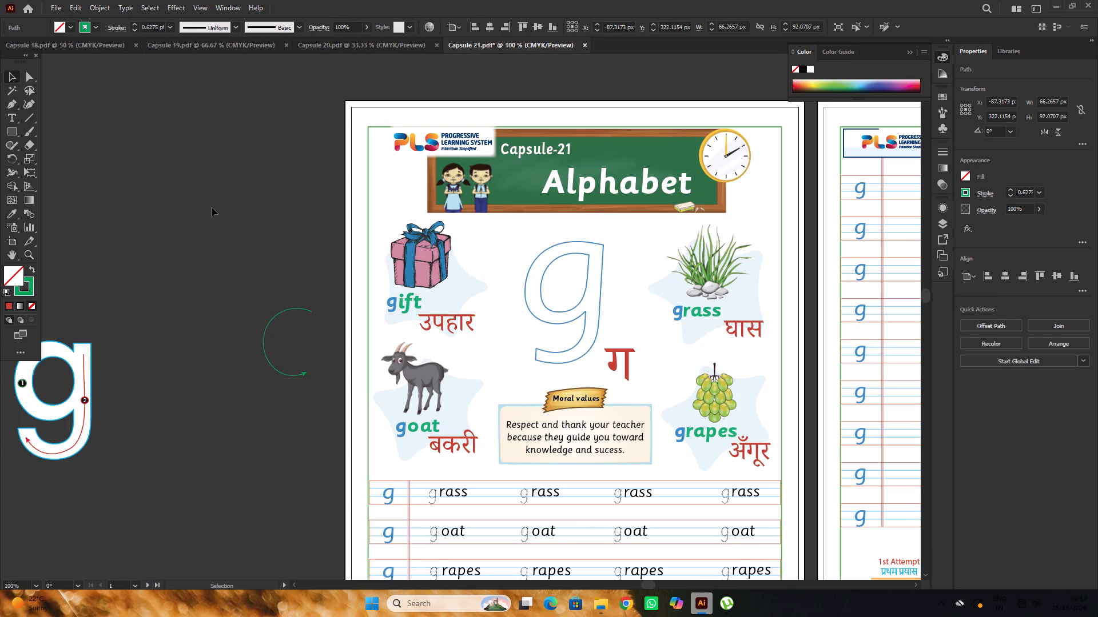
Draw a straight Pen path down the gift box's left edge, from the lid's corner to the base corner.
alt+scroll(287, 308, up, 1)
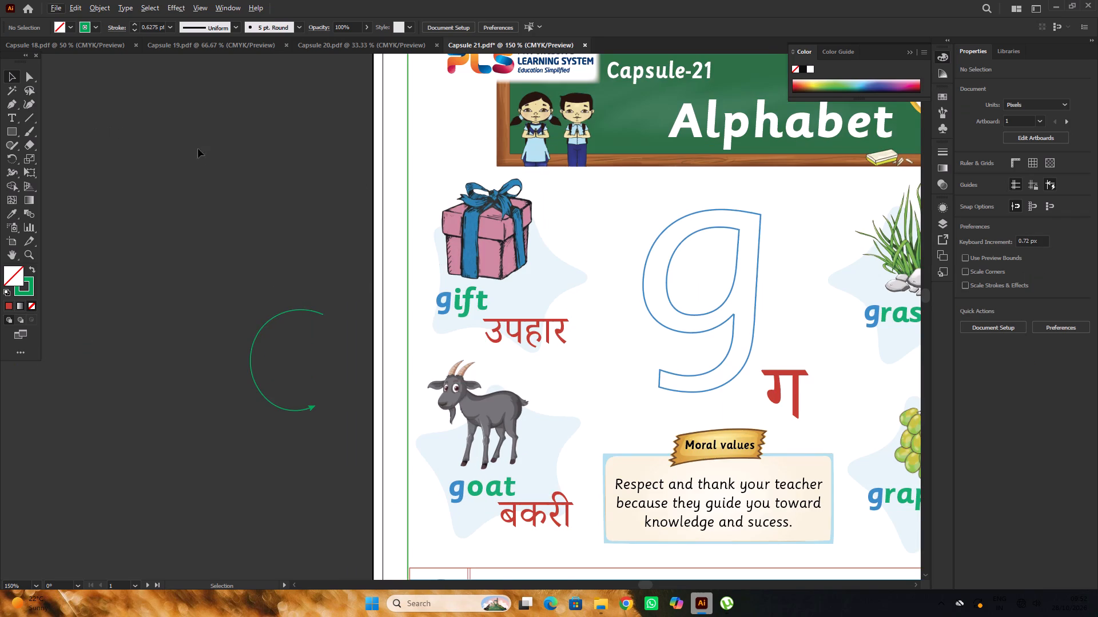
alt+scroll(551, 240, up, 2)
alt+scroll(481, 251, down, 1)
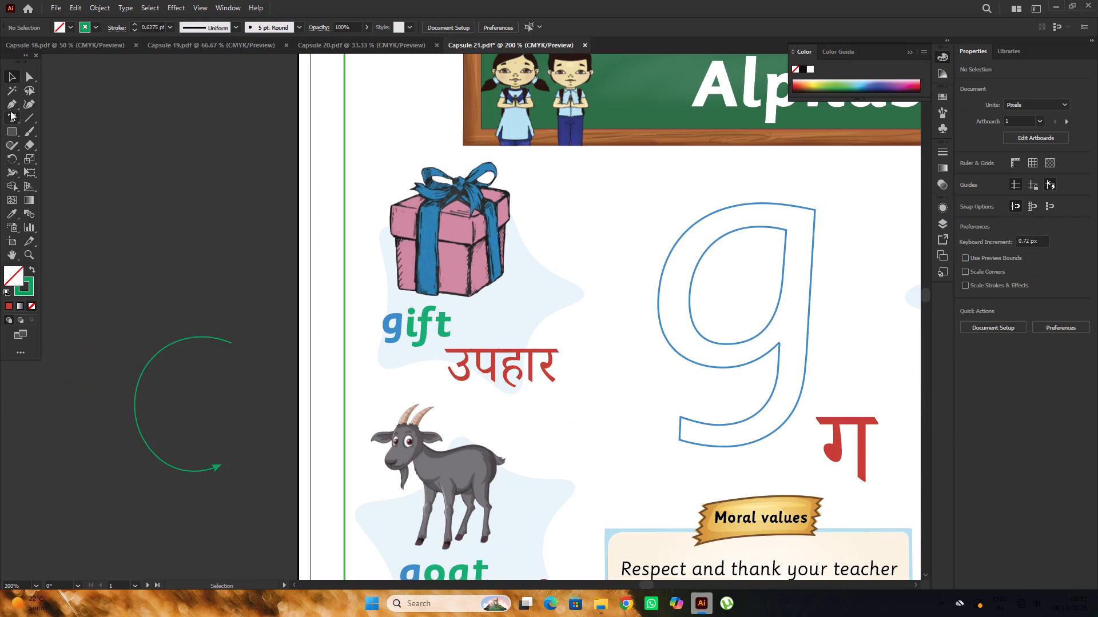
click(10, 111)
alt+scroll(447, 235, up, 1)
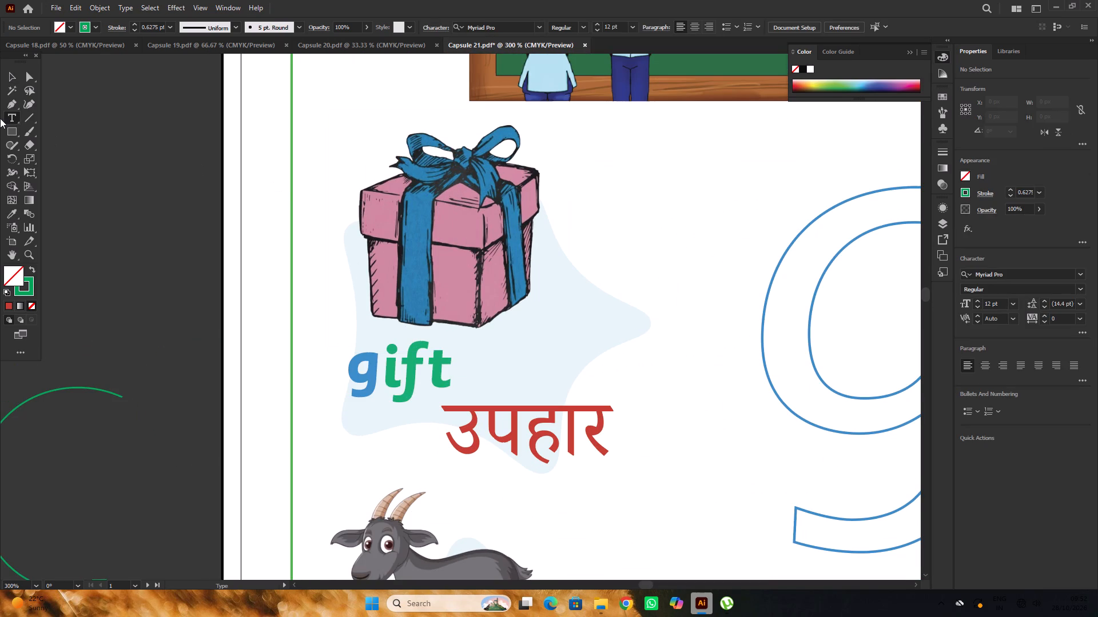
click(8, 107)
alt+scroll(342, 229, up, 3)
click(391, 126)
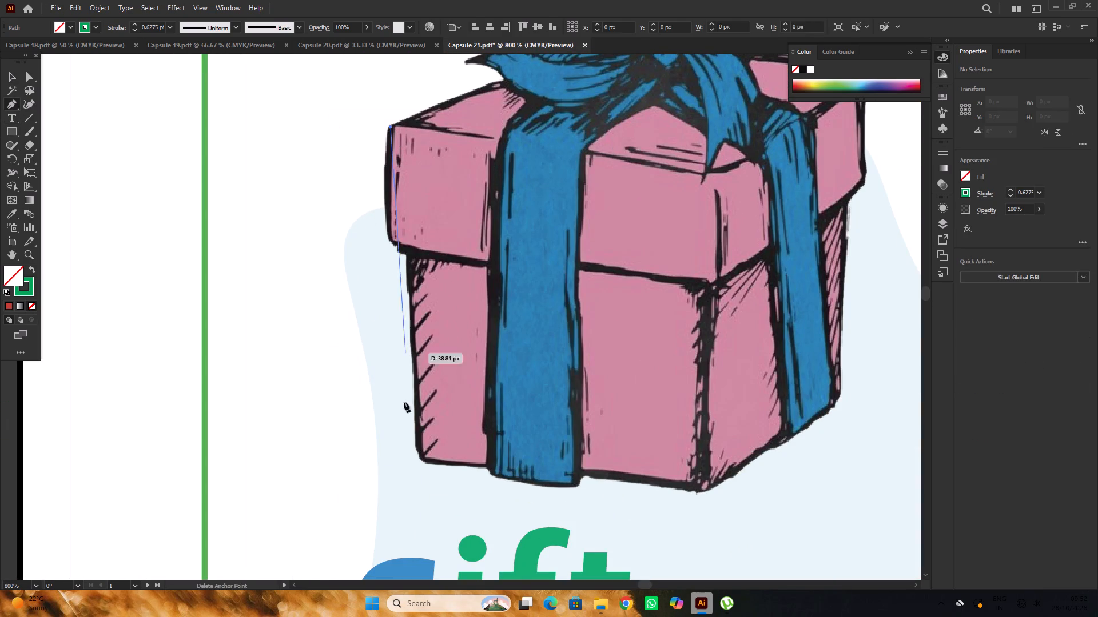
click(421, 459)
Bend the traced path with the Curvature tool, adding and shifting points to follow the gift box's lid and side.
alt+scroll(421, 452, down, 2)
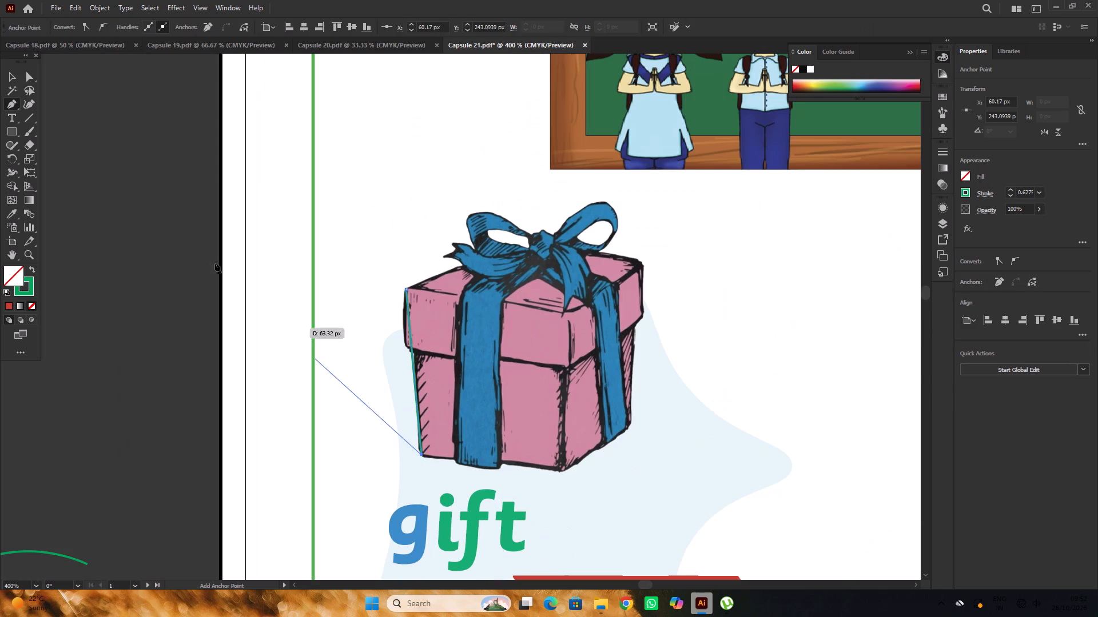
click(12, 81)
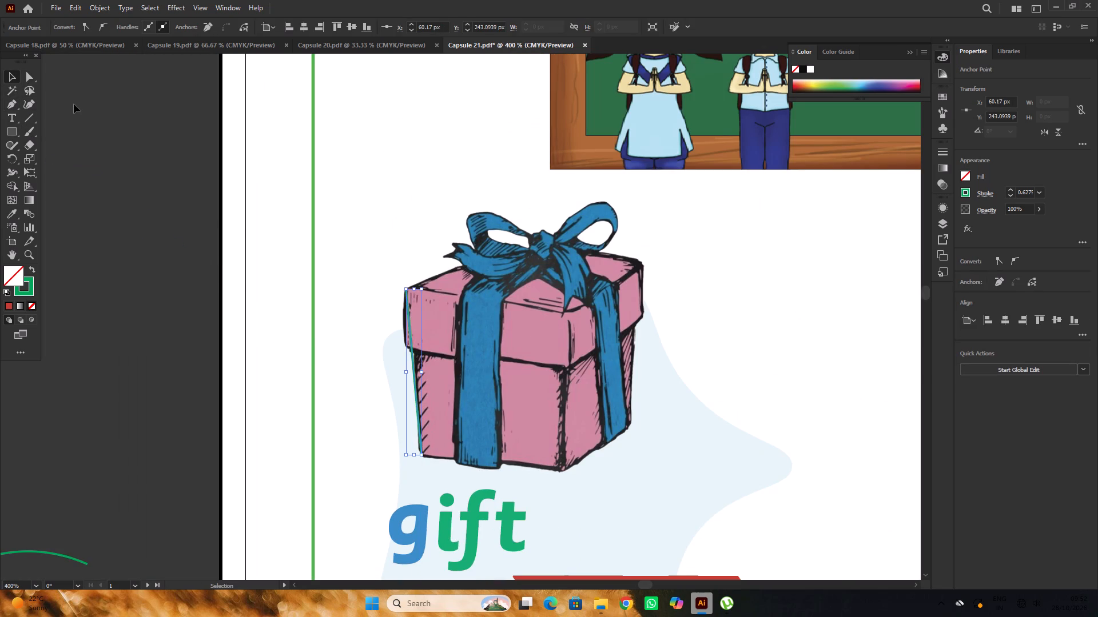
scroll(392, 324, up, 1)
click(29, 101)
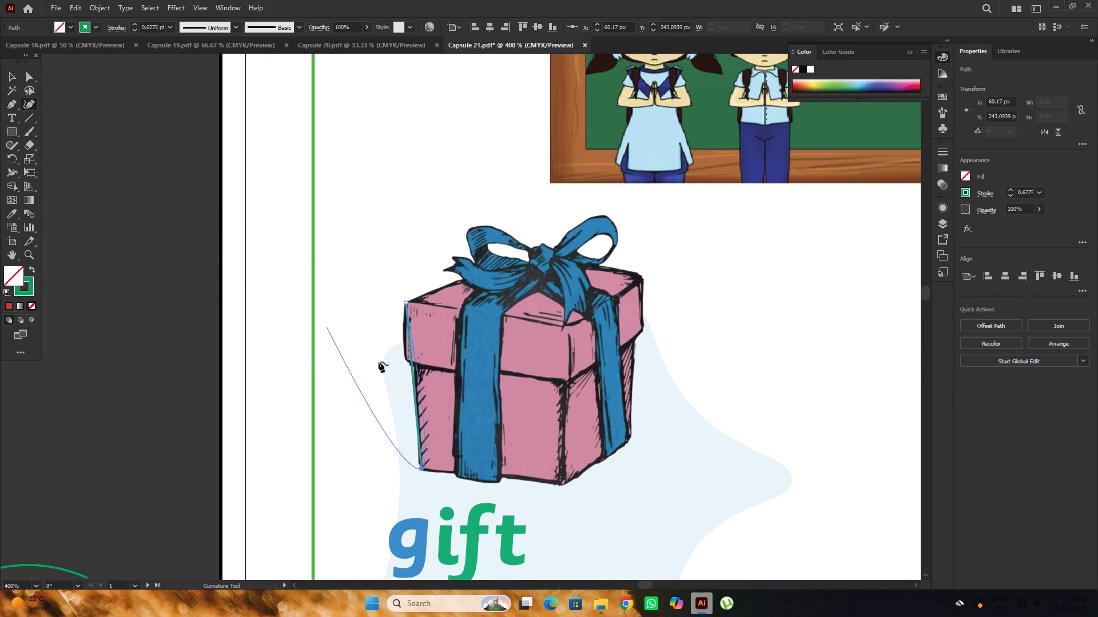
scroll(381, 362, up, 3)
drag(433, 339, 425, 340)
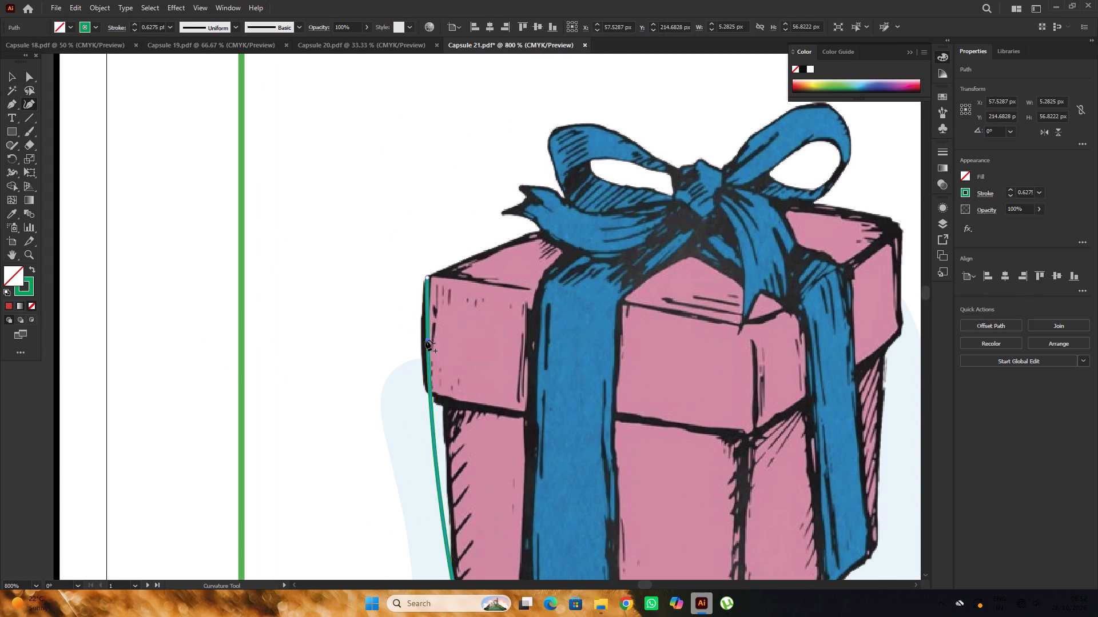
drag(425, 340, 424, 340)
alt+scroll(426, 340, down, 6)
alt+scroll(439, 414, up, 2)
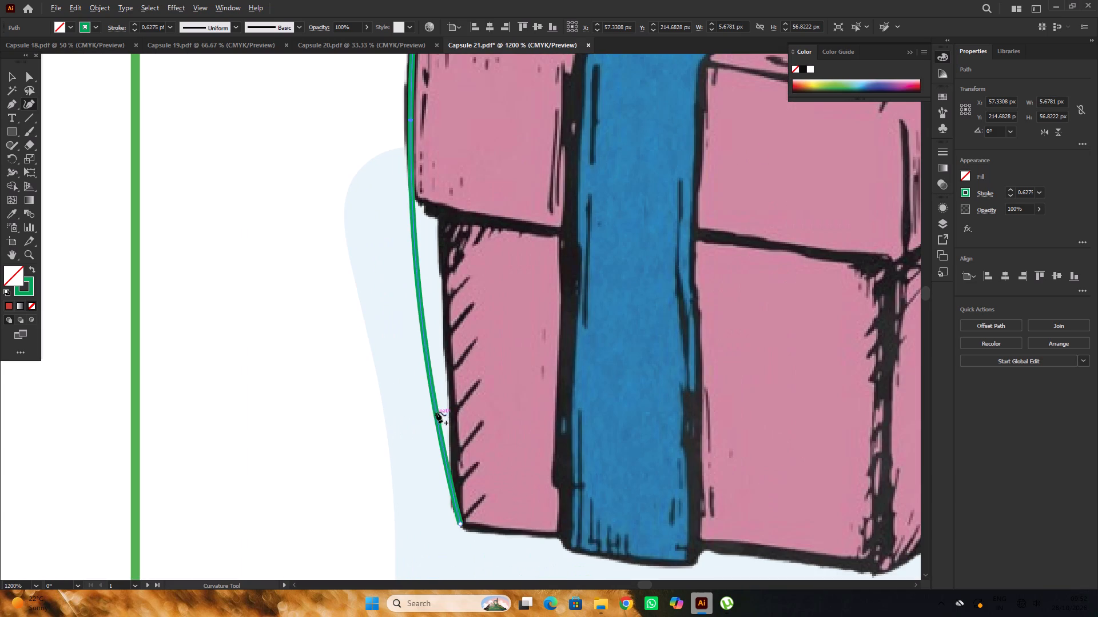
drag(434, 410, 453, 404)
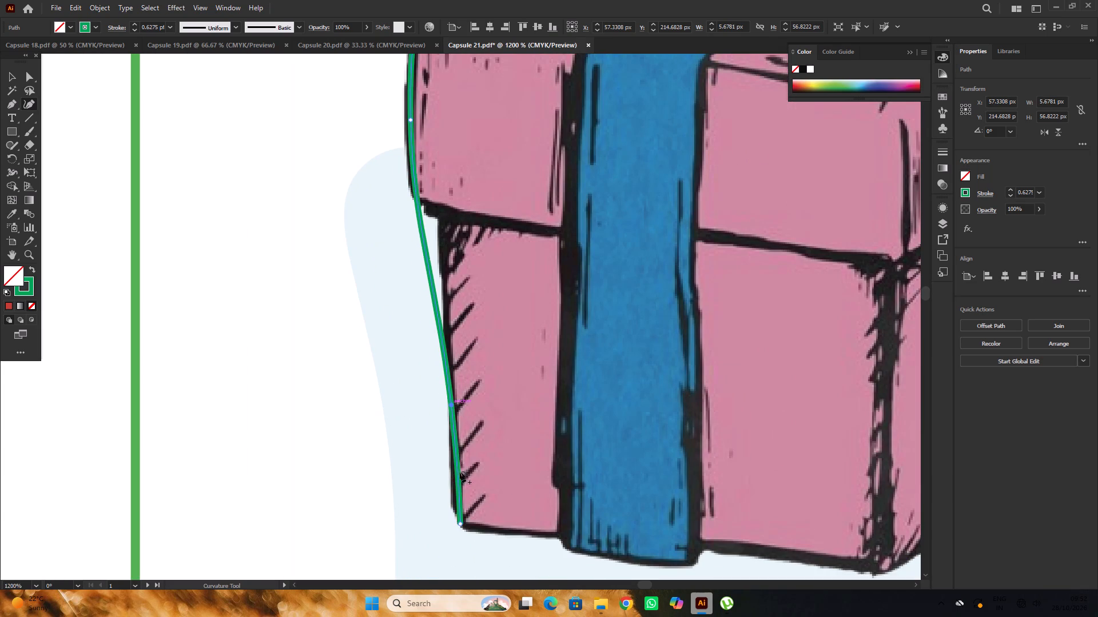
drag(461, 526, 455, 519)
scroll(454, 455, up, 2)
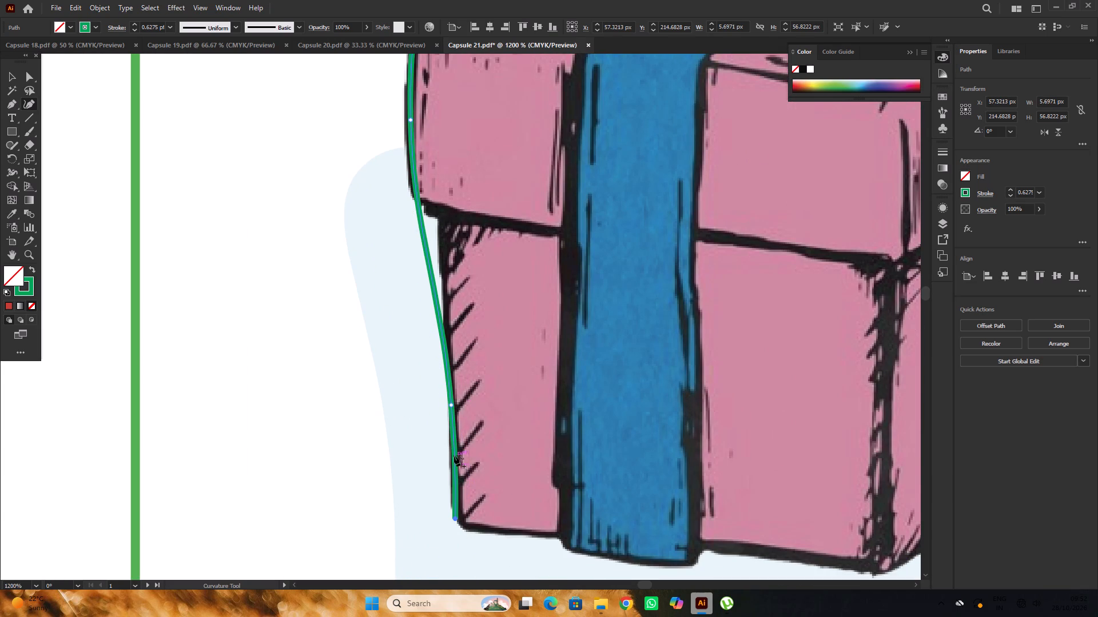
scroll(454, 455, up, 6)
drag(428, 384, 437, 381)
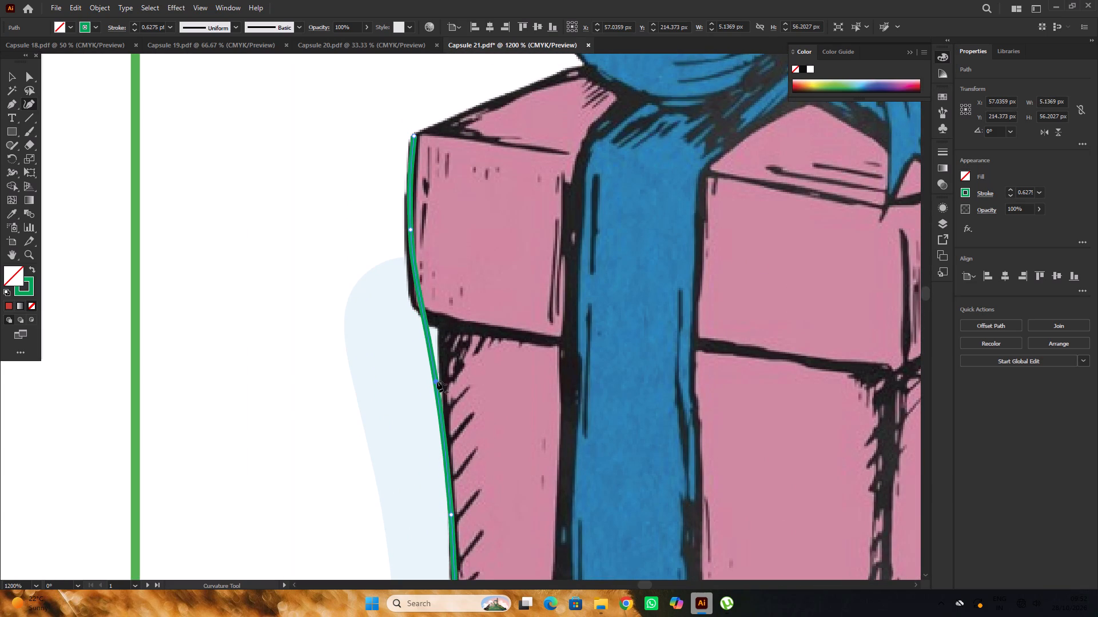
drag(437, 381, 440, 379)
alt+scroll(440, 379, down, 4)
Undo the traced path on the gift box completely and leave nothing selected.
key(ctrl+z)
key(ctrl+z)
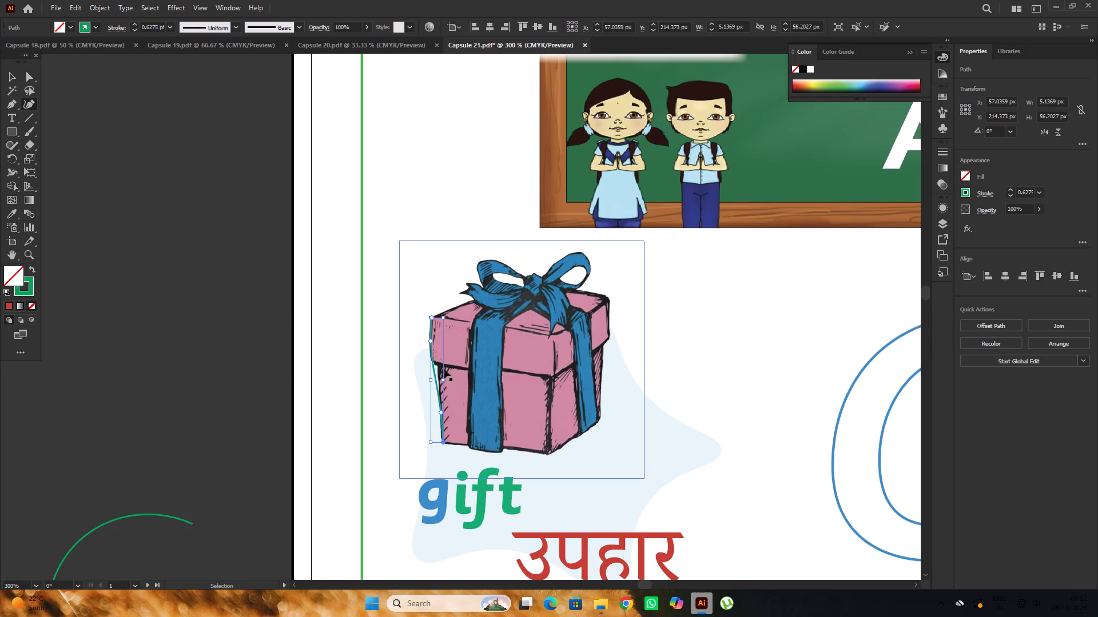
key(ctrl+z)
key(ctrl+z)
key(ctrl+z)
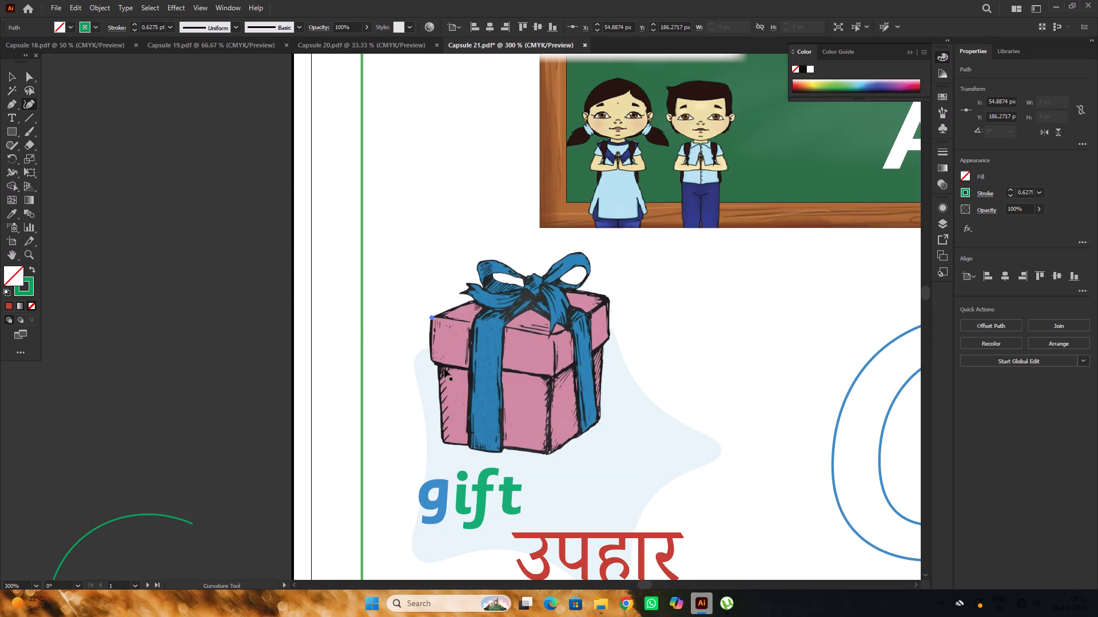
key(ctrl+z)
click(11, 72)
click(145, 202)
Move the green curved arrow from the pasteboard into the bowl stroke of the outlined g.
alt+scroll(145, 202, down, 4)
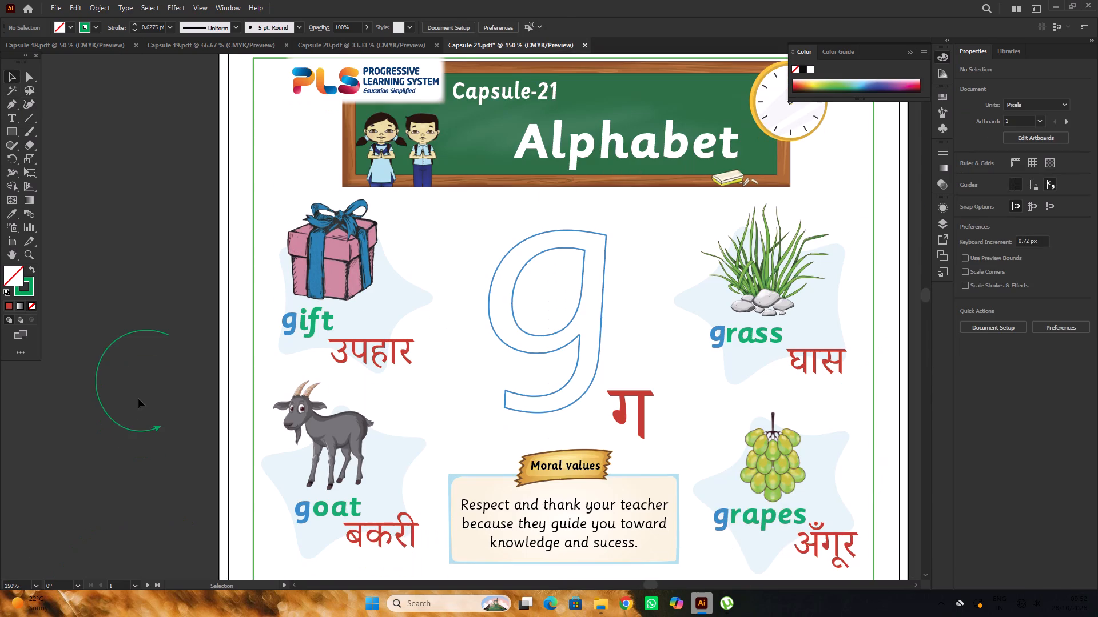
drag(140, 433, 550, 350)
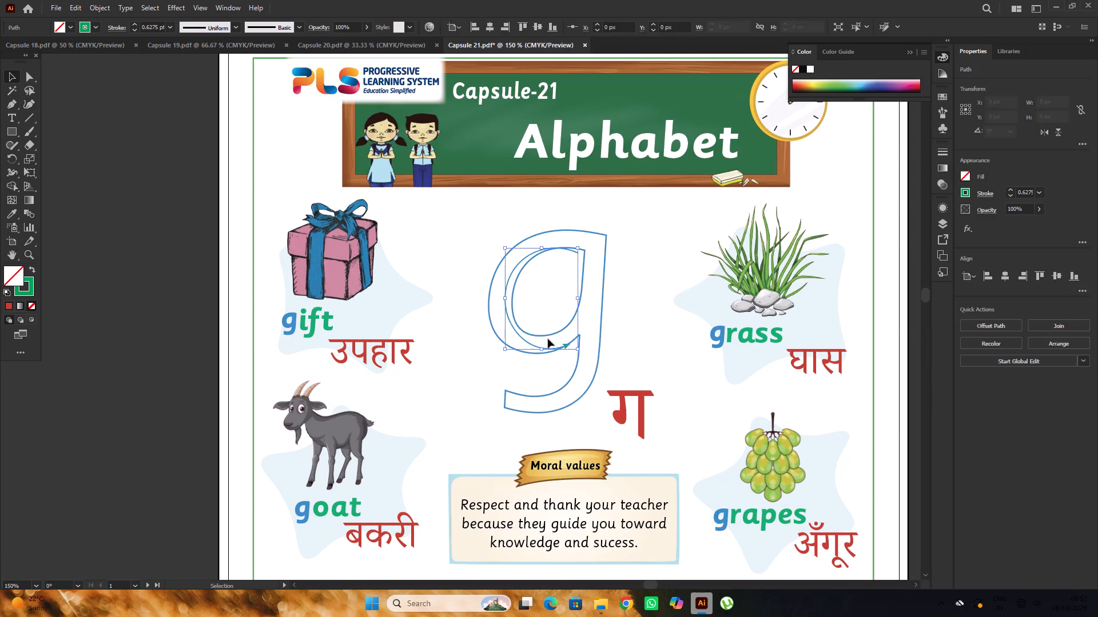
alt+scroll(548, 339, up, 2)
drag(587, 353, 580, 343)
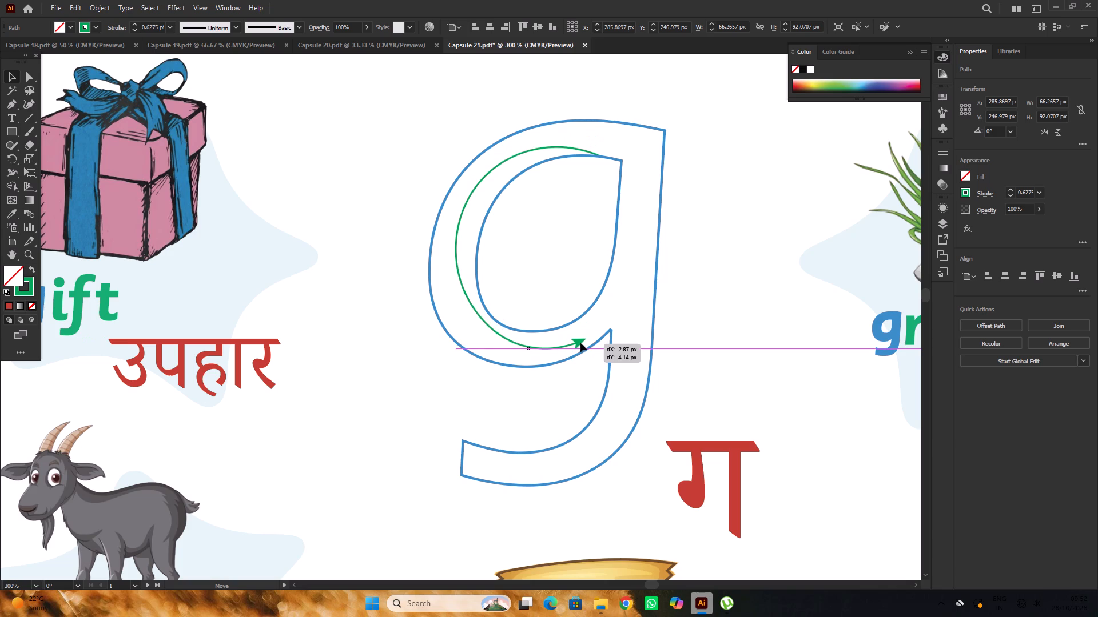
drag(580, 343, 578, 343)
Reshape the green arrow with the Curvature tool, raising and extending its top end point midway between the g's outlines.
scroll(578, 342, up, 7)
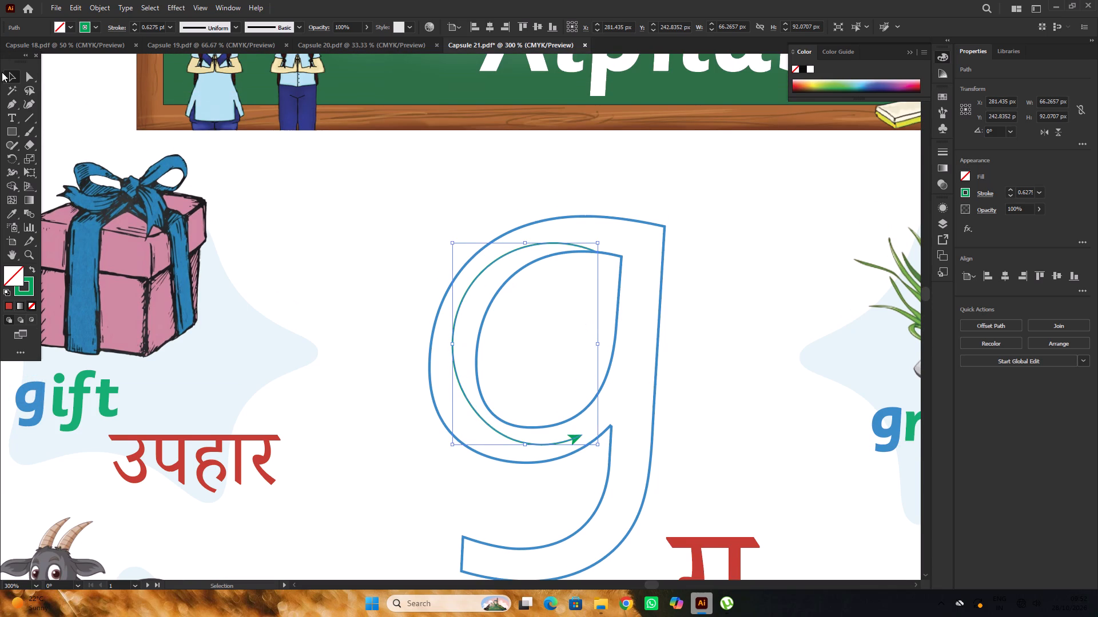
click(27, 102)
scroll(550, 189, up, 2)
scroll(605, 277, up, 2)
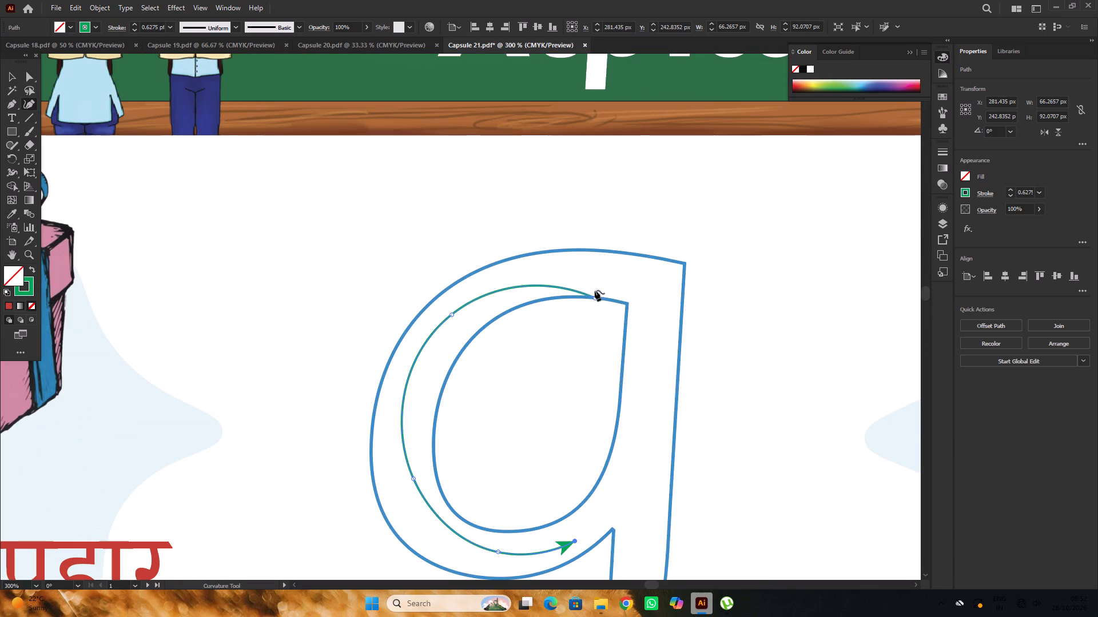
drag(595, 297, 599, 277)
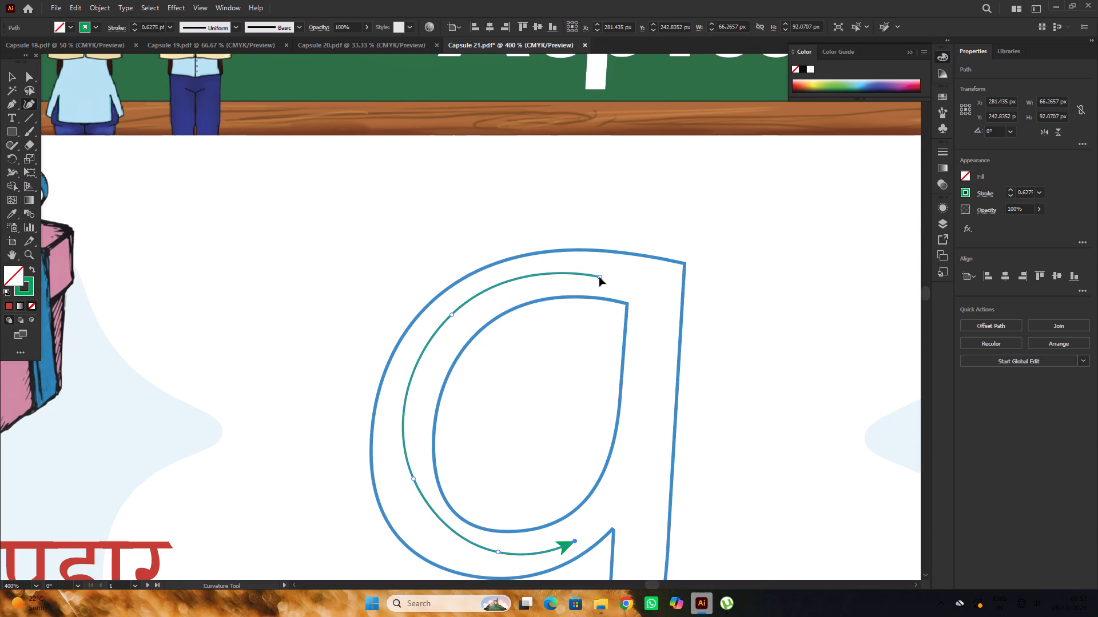
drag(599, 277, 623, 279)
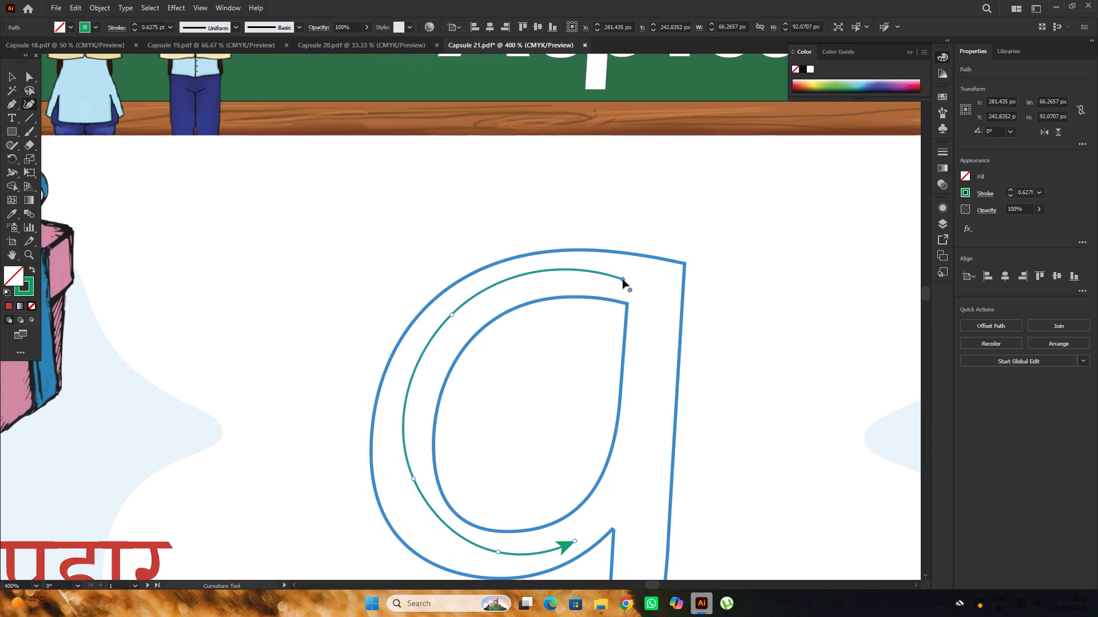
Shift the green arrow's lower side point outward and add a curve point at the bowl's lower left bend.
alt+scroll(623, 278, down, 2)
alt+scroll(514, 406, up, 2)
drag(526, 350, 523, 354)
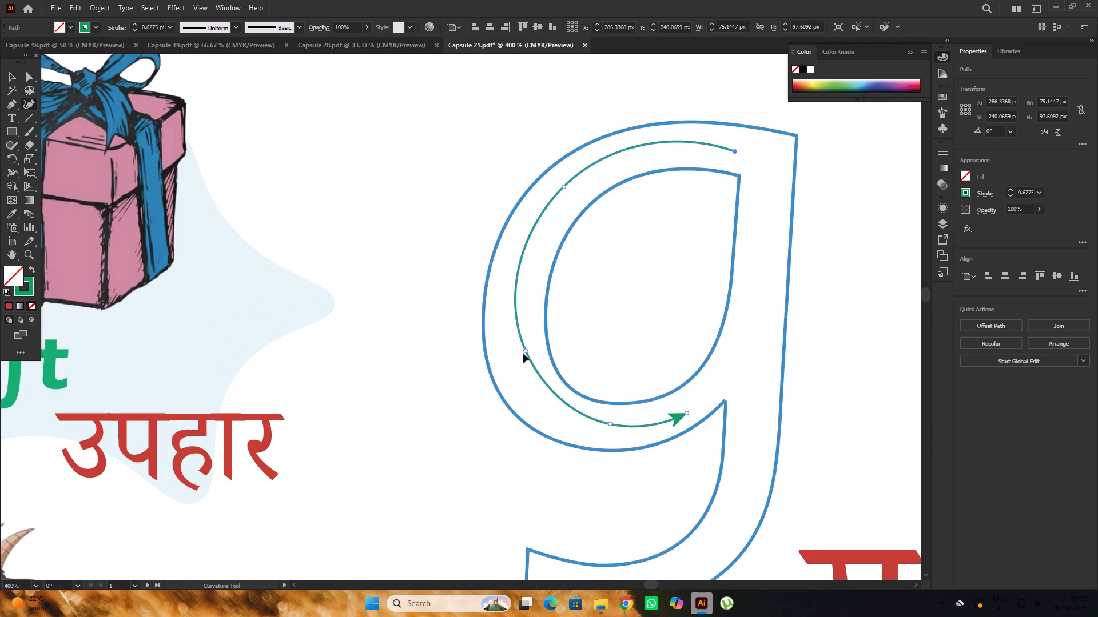
drag(523, 354, 520, 359)
drag(575, 411, 570, 418)
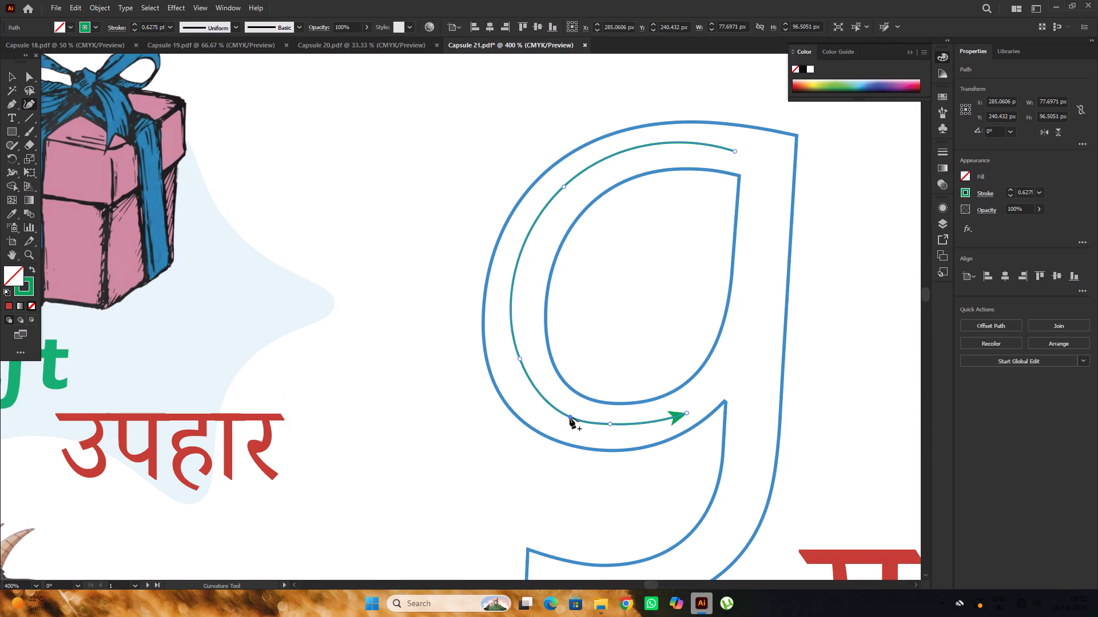
drag(570, 418, 567, 420)
Extend the arrowhead end up toward the g's stem junction and lower the arrow's bottom point into the stroke's middle.
scroll(661, 418, up, 2)
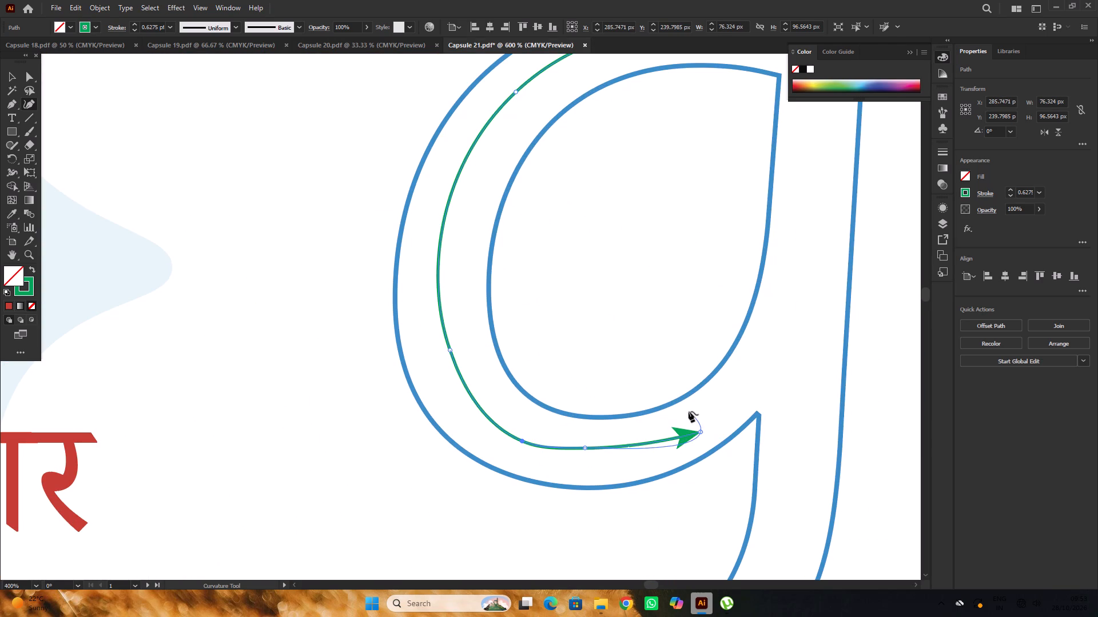
drag(701, 432, 733, 393)
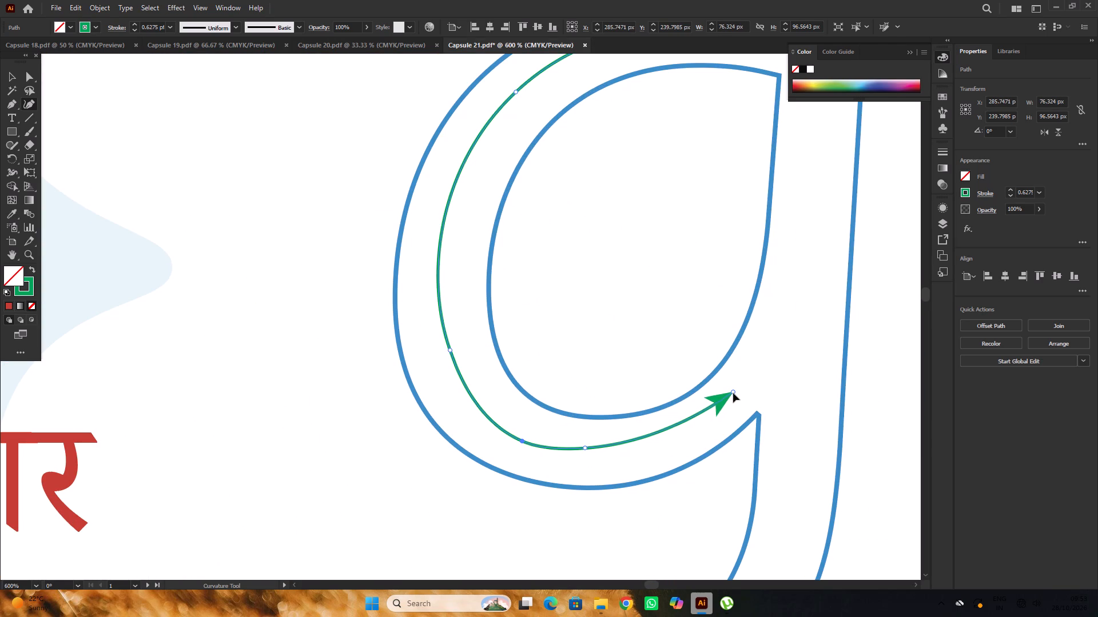
drag(733, 393, 741, 391)
alt+scroll(726, 396, down, 2)
alt+scroll(630, 438, up, 2)
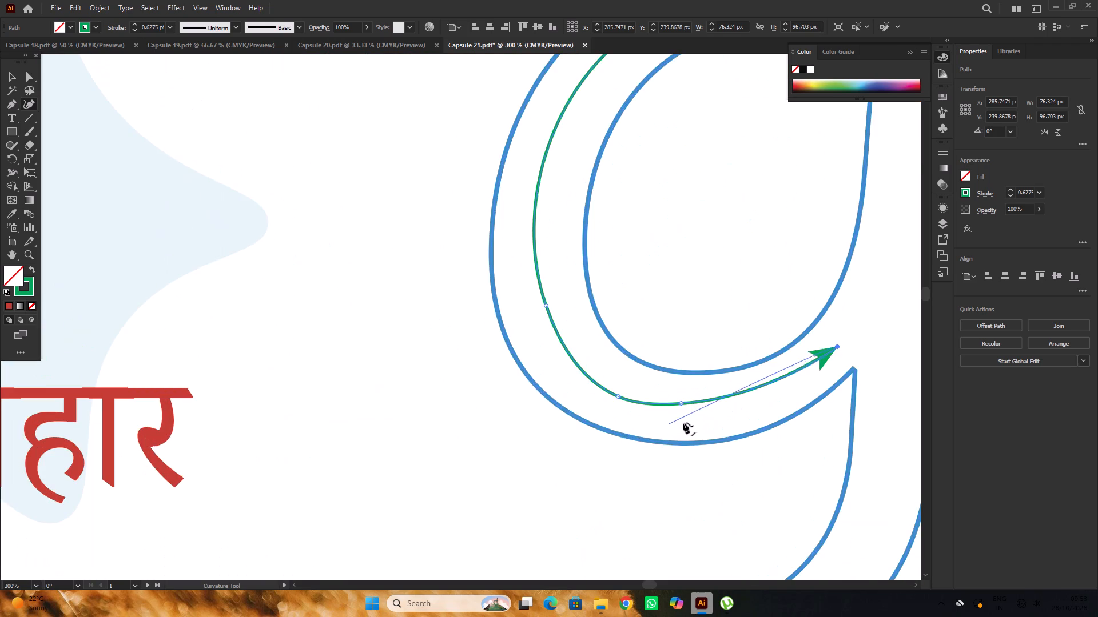
alt+scroll(683, 423, up, 1)
drag(681, 399, 681, 410)
Fine-tune the green arrow's lower side point and raise its top end point slightly within the g's stroke, leaving it deselected.
alt+scroll(626, 392, down, 2)
scroll(626, 392, up, 8)
scroll(569, 411, down, 3)
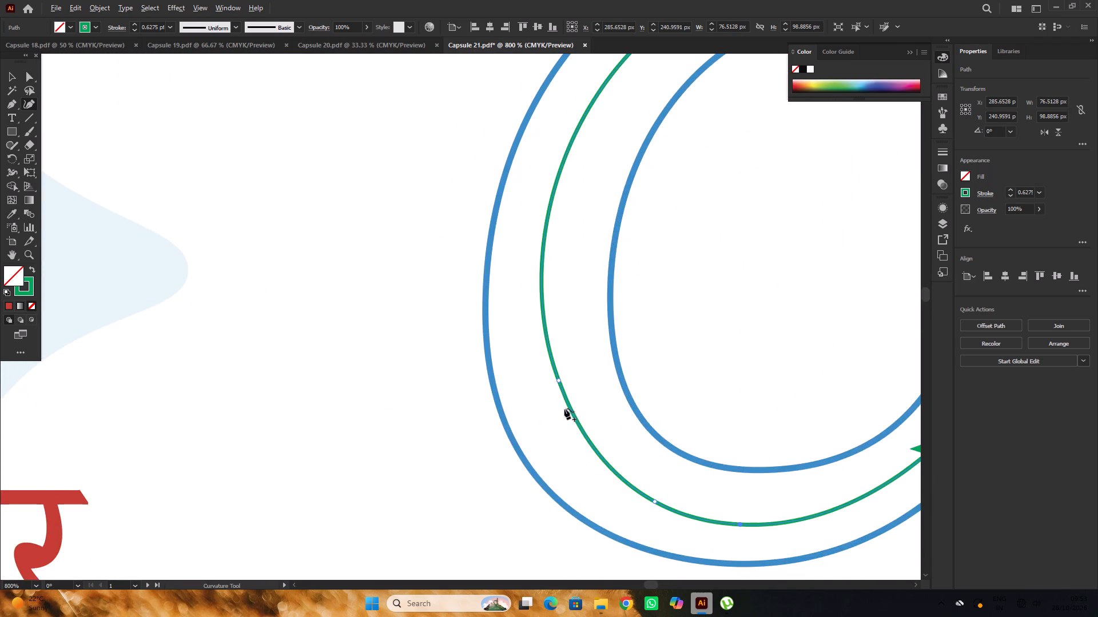
alt+scroll(564, 408, up, 1)
click(556, 366)
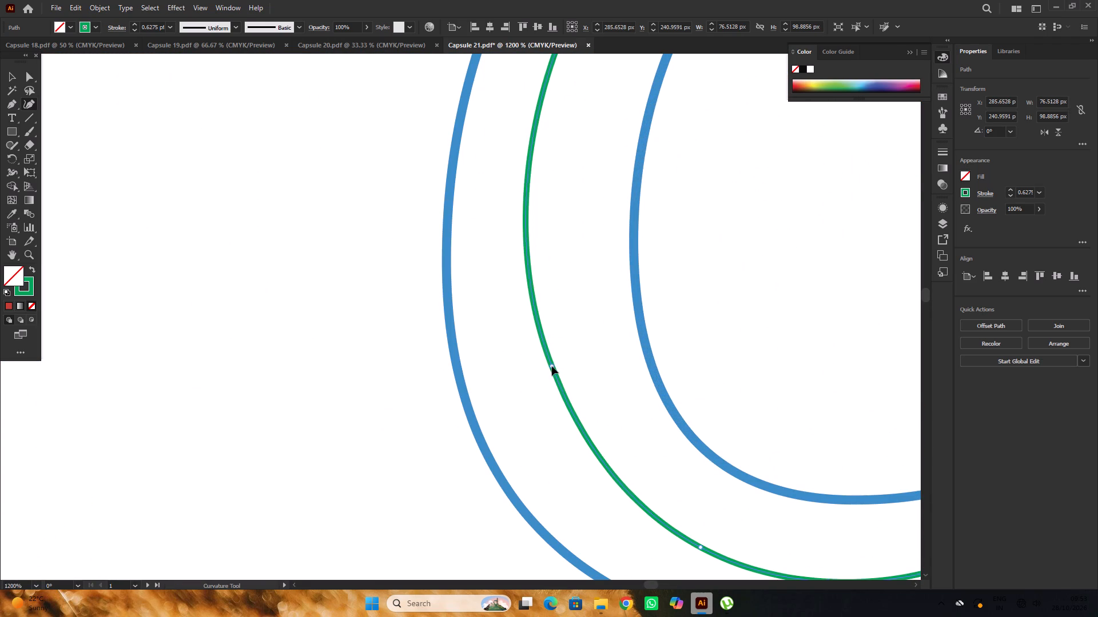
alt+scroll(552, 366, down, 5)
scroll(552, 366, up, 2)
alt+scroll(664, 286, up, 4)
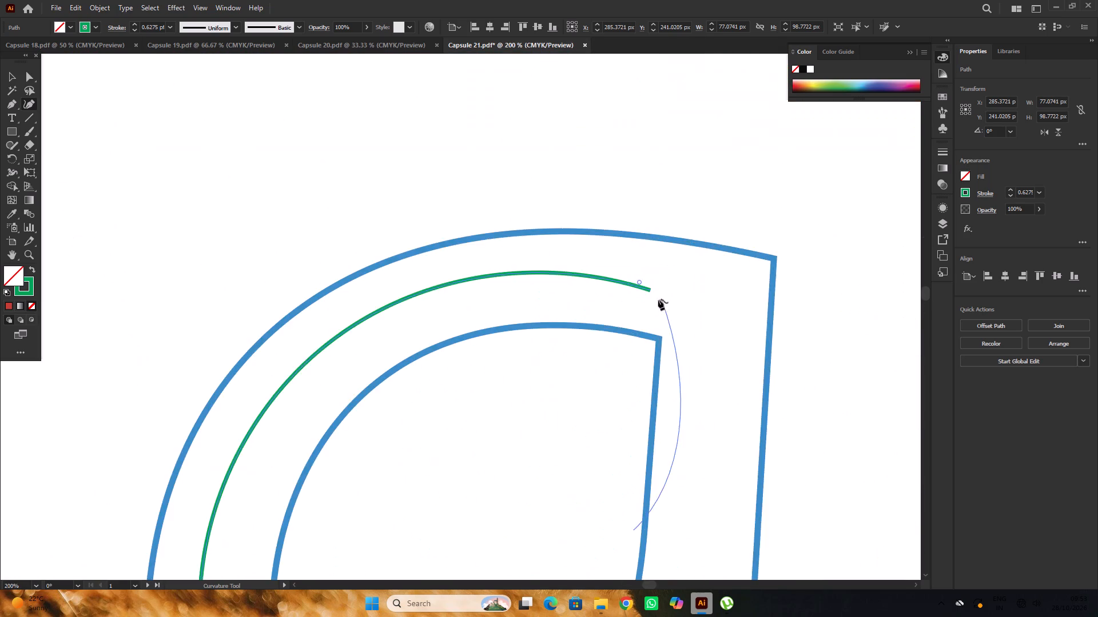
alt+scroll(658, 299, up, 2)
drag(647, 286, 647, 278)
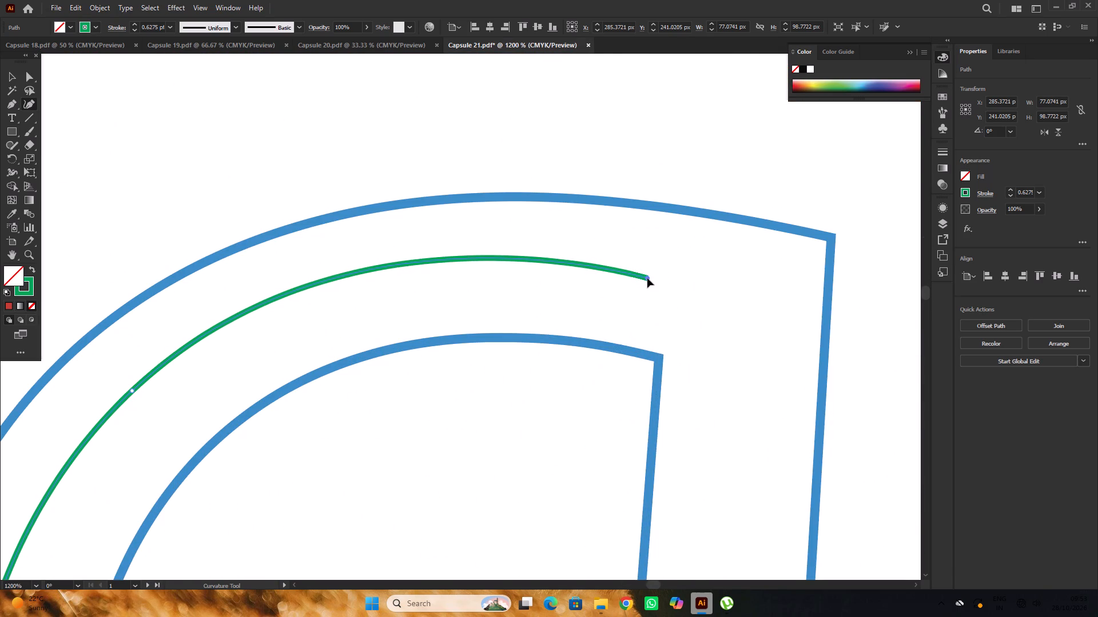
alt+scroll(647, 278, down, 7)
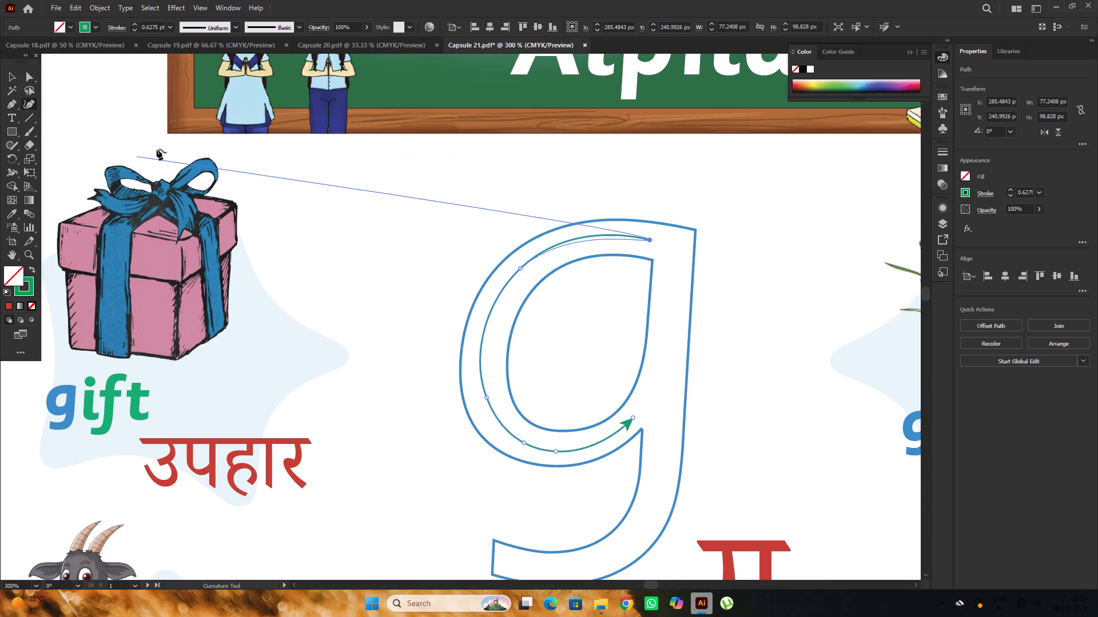
click(11, 78)
click(364, 208)
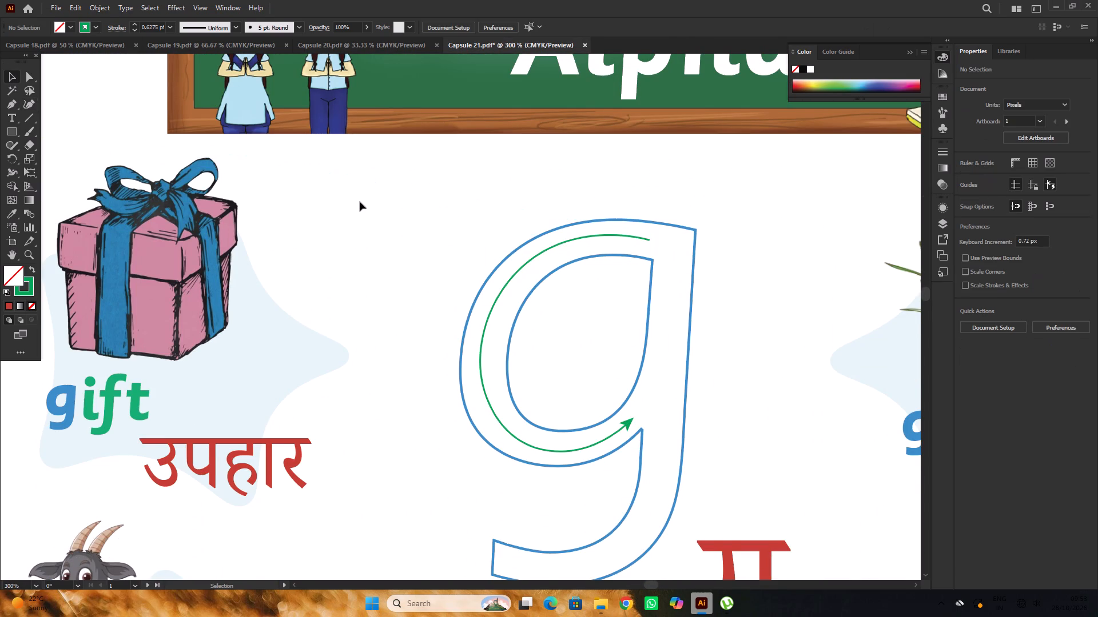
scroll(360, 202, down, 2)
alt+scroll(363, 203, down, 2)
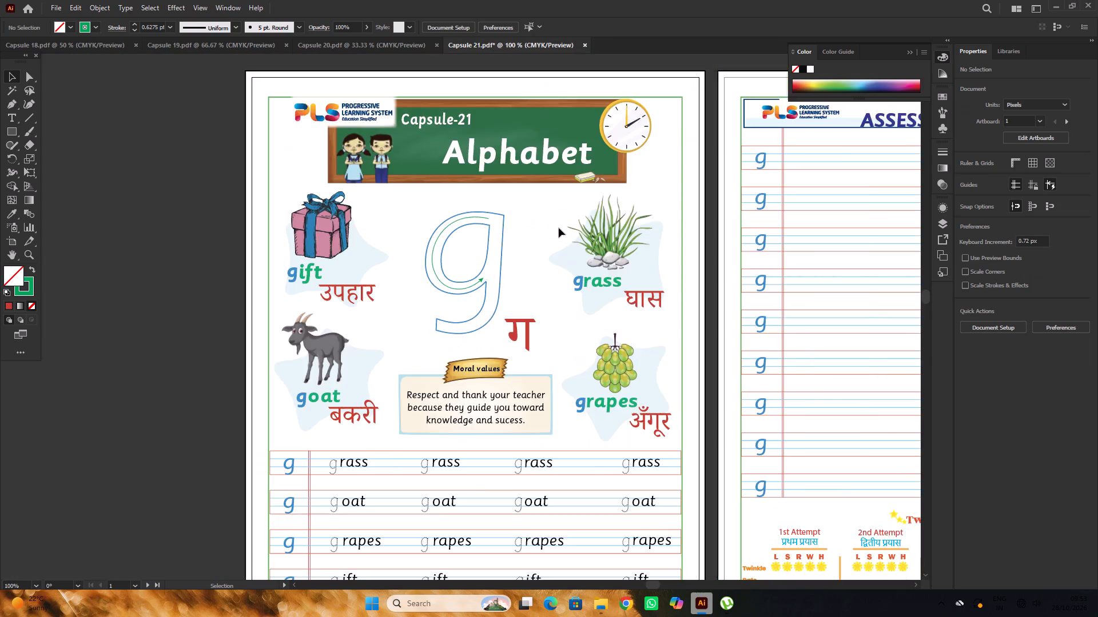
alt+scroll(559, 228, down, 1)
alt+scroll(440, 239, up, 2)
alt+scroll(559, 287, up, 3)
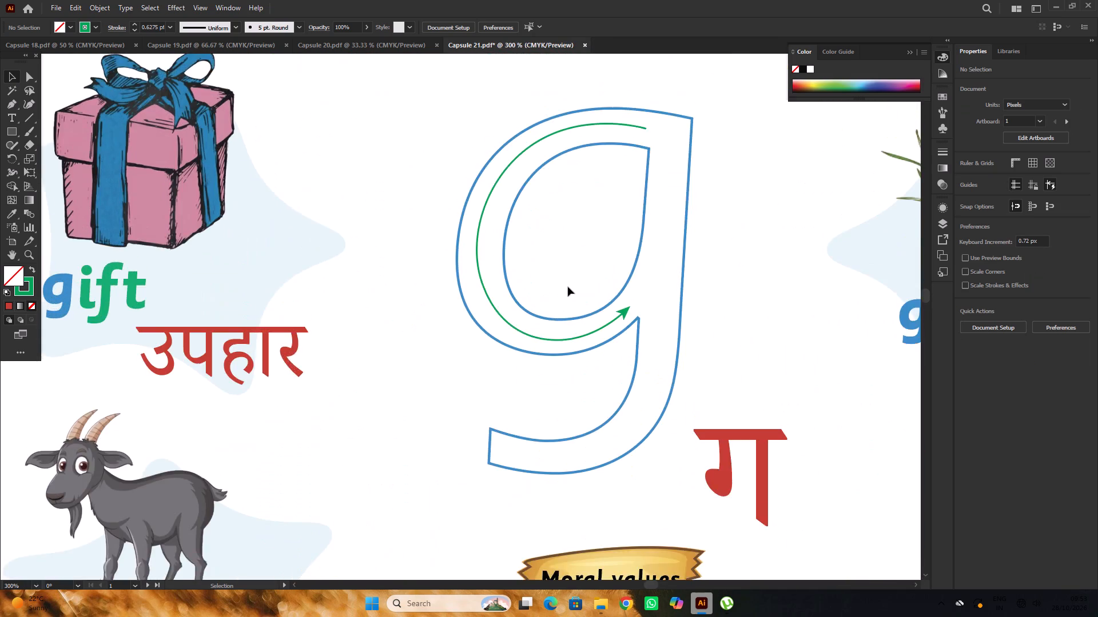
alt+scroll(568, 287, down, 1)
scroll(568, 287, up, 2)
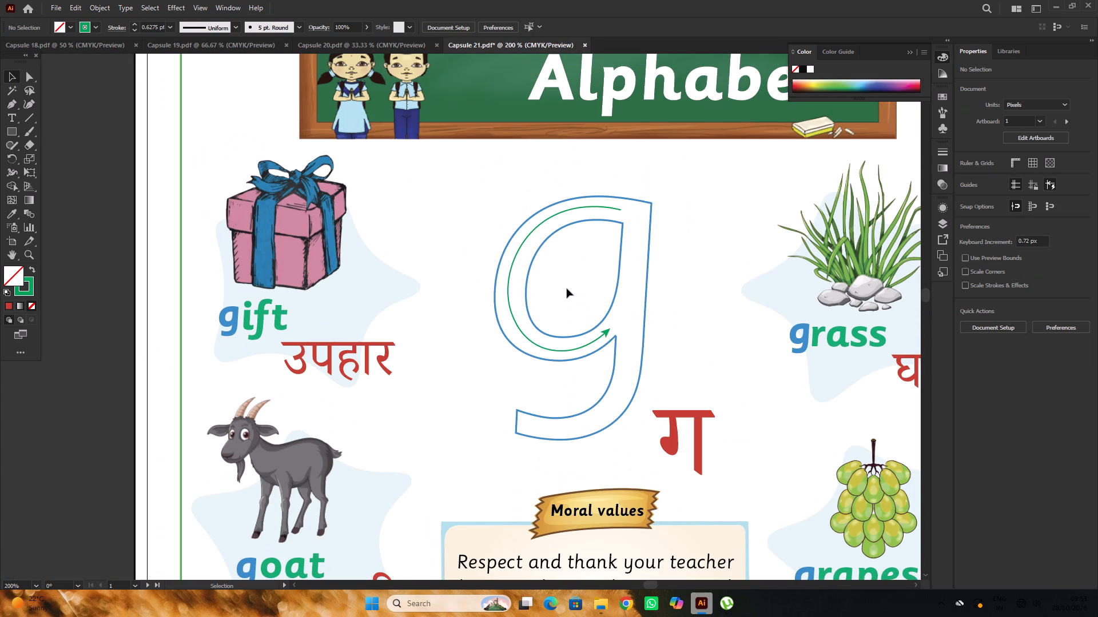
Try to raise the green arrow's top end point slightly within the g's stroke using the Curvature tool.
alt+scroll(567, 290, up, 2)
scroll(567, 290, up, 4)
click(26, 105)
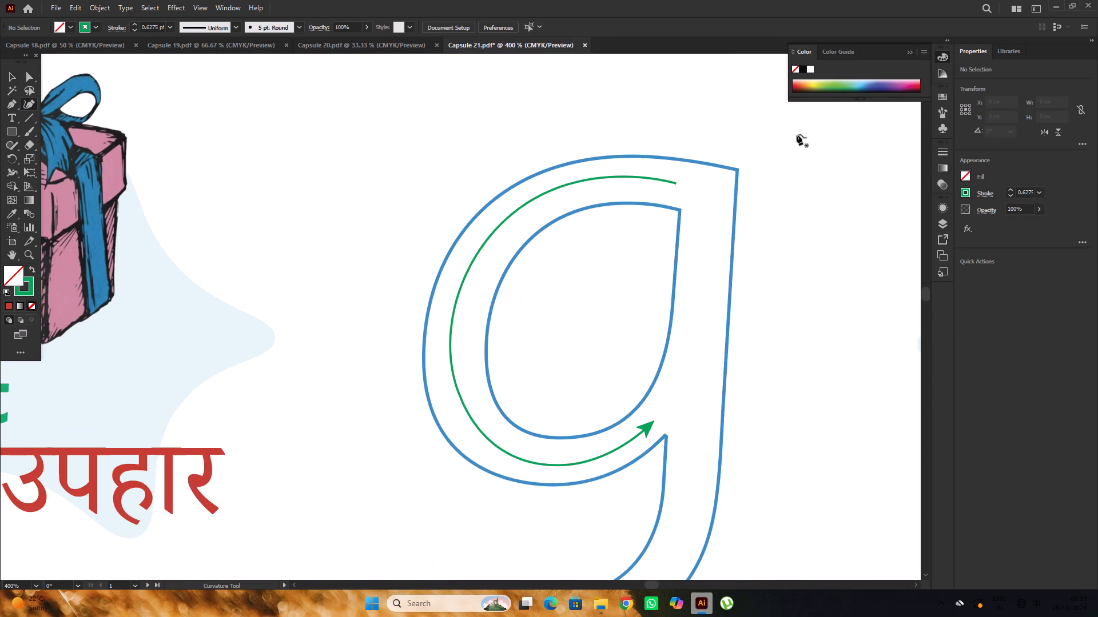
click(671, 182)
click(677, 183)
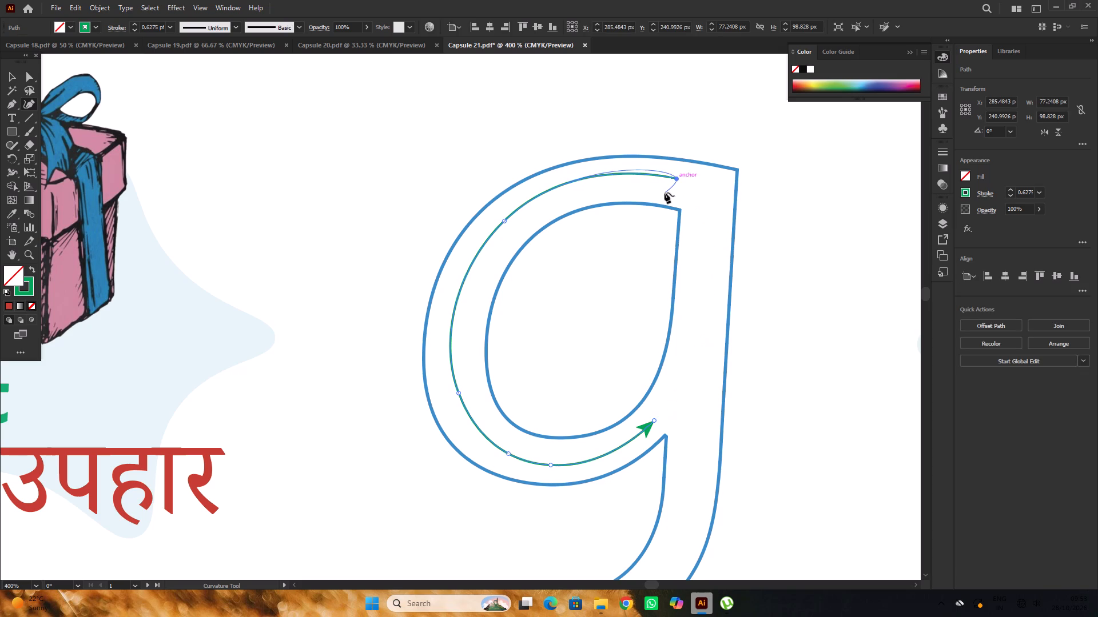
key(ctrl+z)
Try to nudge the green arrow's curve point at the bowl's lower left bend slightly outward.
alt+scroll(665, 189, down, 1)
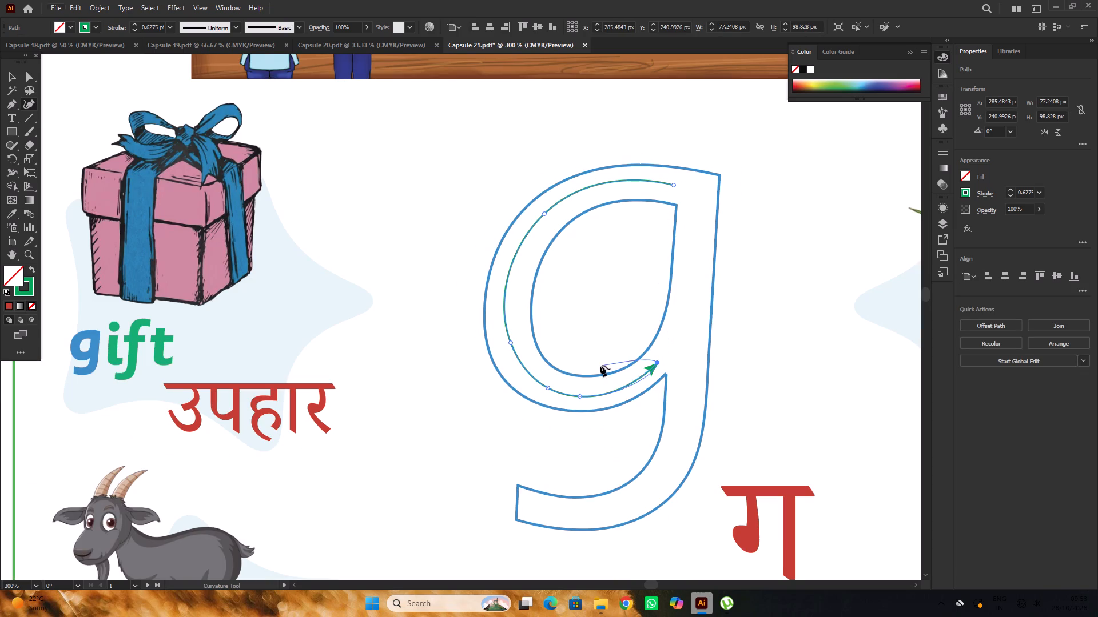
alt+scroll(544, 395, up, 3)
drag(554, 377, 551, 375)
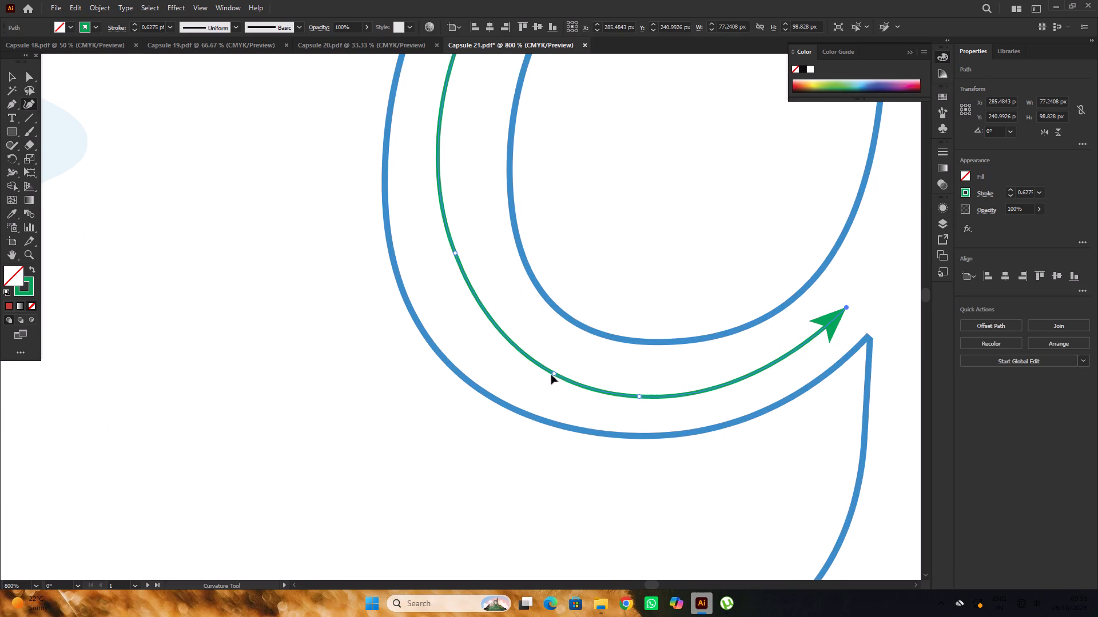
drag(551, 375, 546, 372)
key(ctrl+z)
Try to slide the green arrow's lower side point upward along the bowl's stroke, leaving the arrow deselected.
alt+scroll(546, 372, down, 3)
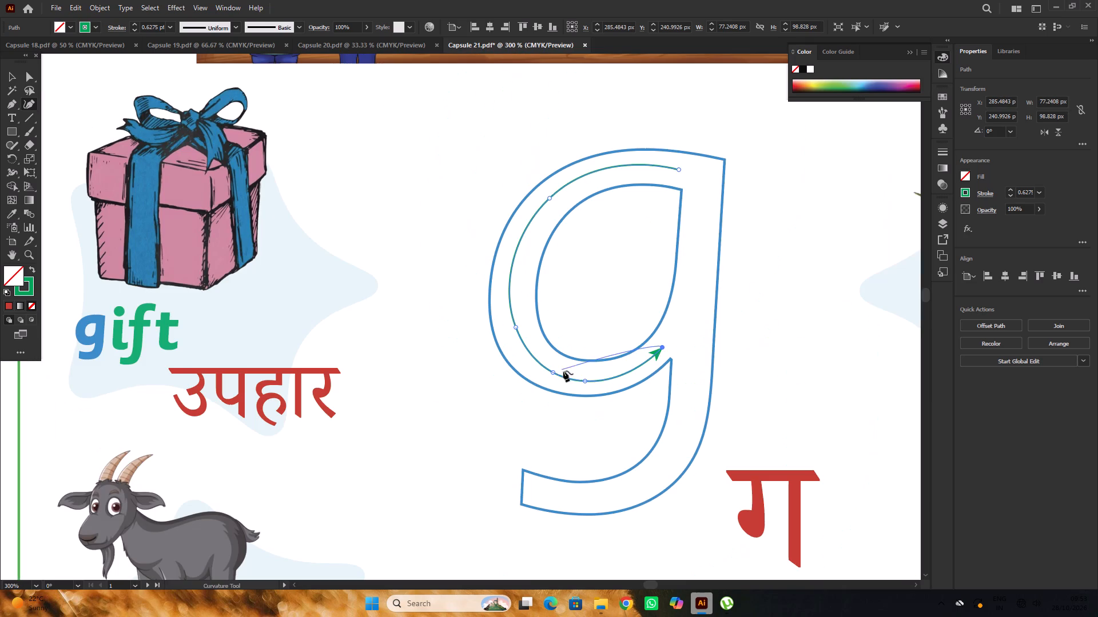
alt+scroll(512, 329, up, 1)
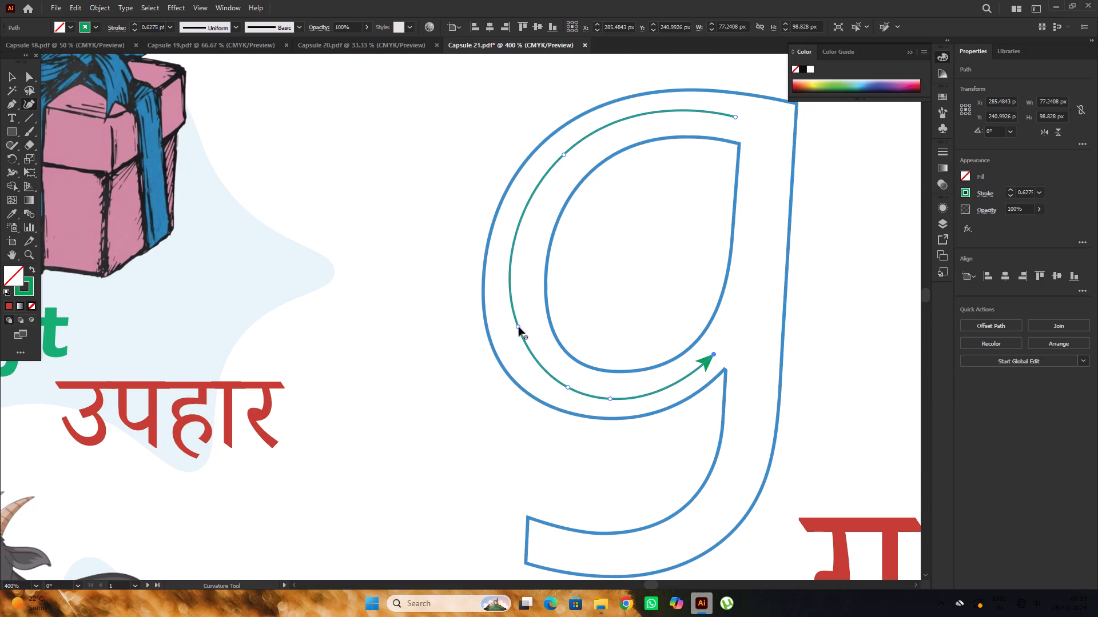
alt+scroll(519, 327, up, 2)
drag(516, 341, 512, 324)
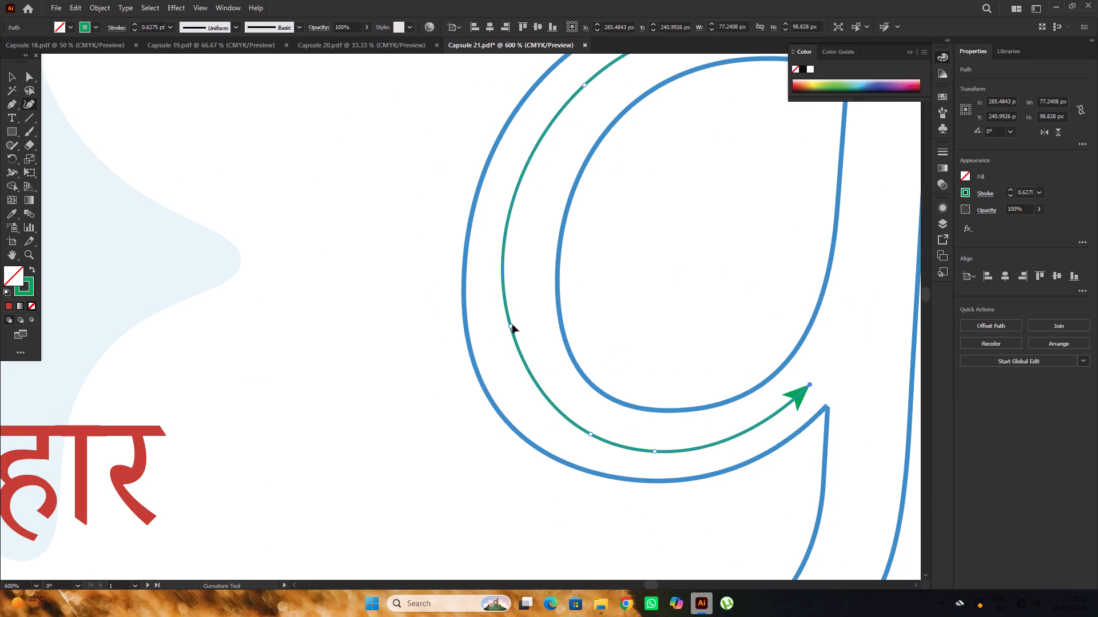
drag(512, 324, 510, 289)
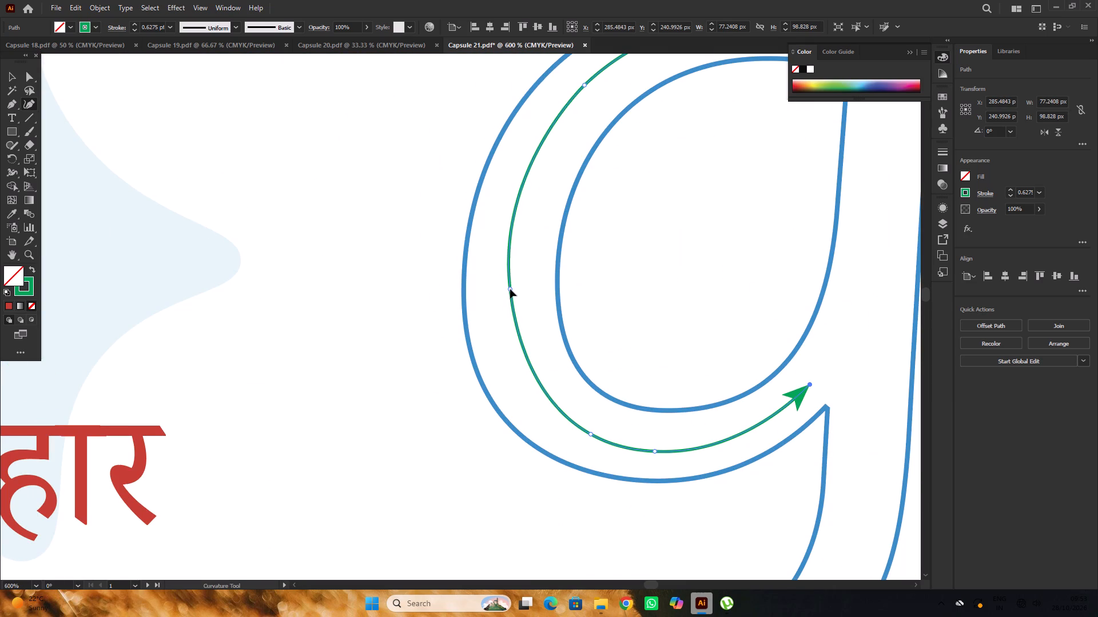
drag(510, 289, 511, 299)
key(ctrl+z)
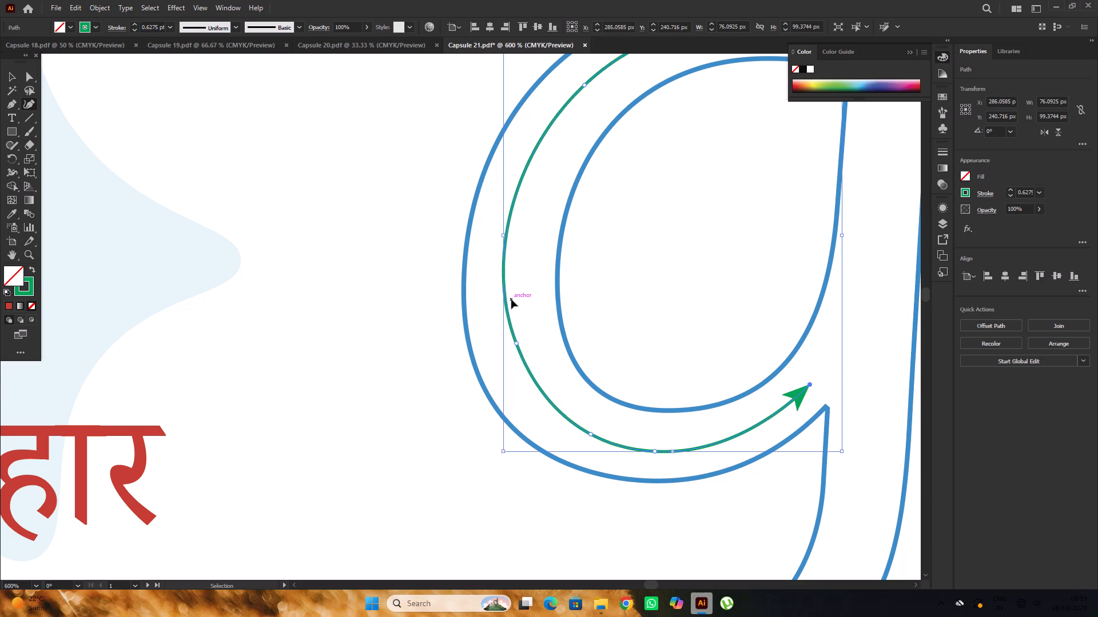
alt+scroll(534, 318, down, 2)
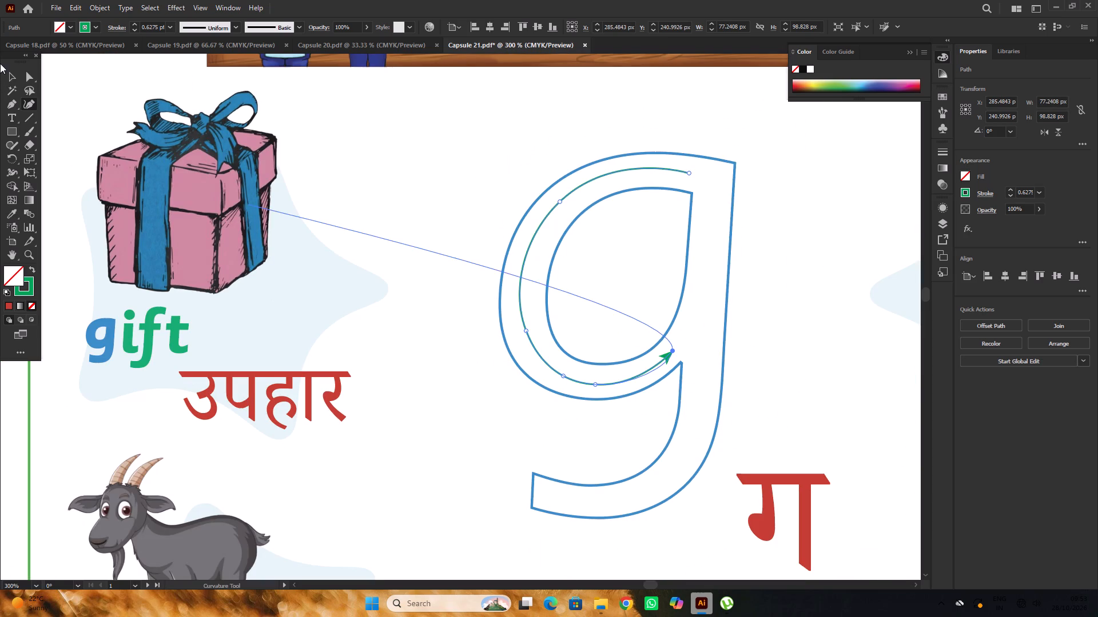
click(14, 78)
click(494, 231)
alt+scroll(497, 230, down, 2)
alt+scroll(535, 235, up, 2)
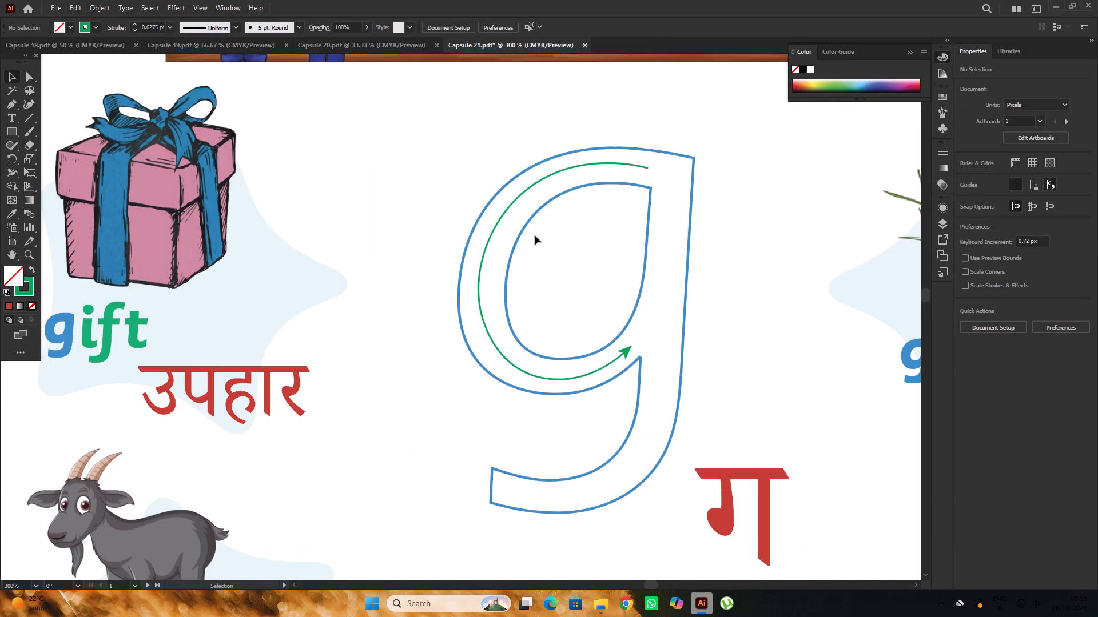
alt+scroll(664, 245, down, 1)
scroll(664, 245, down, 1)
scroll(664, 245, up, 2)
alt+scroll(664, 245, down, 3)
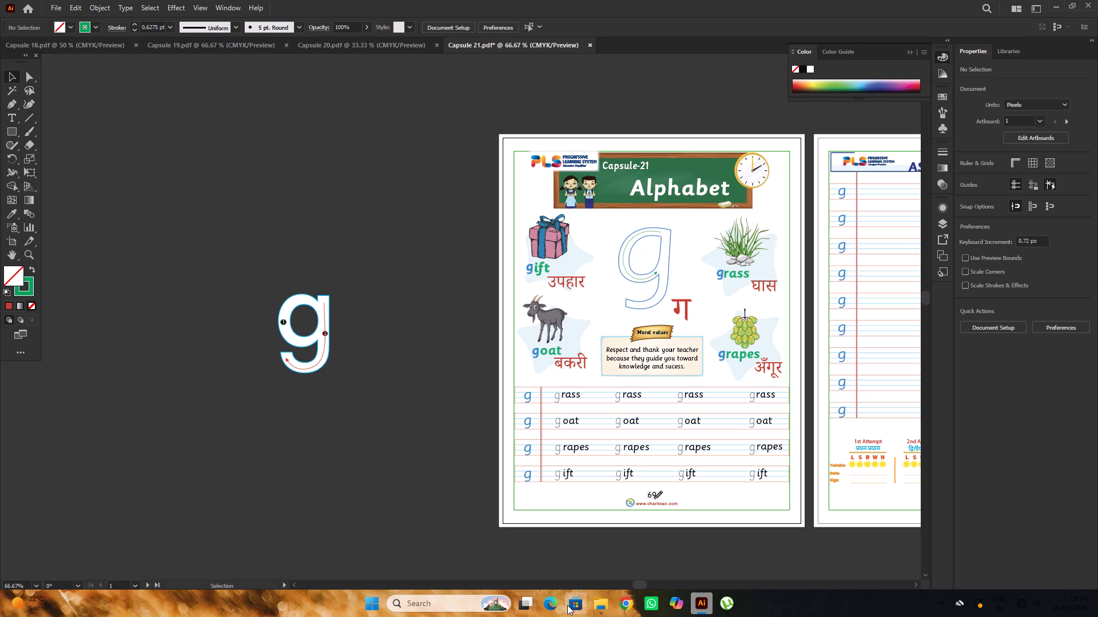
Turn on the computer's Wi-Fi from the Windows quick settings and return to the Capsule 21 document.
click(1025, 607)
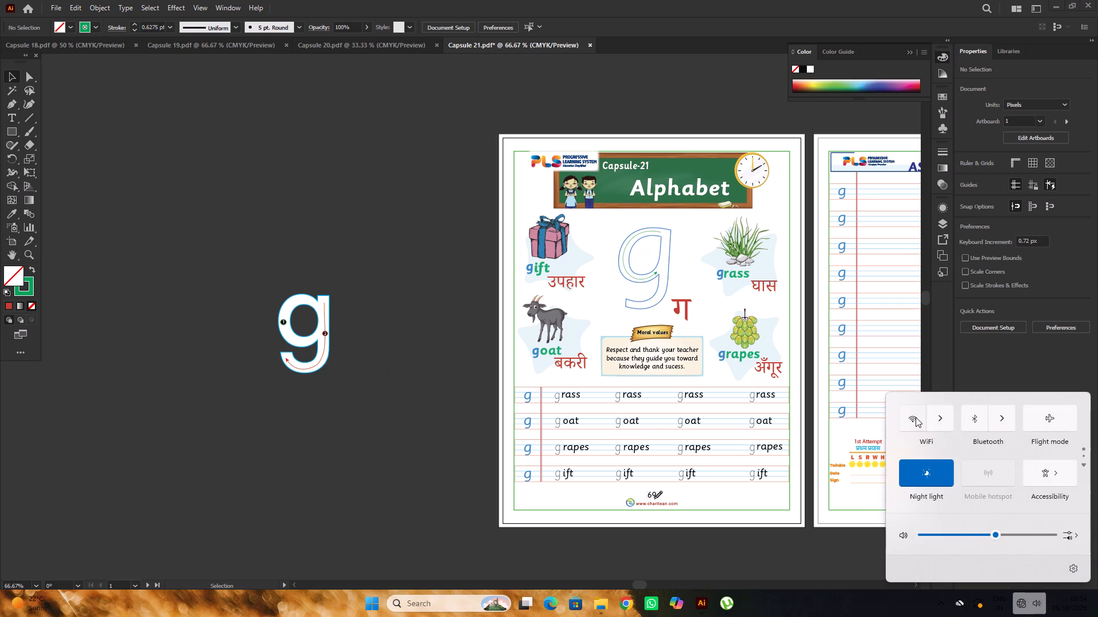
click(906, 421)
click(915, 421)
click(819, 582)
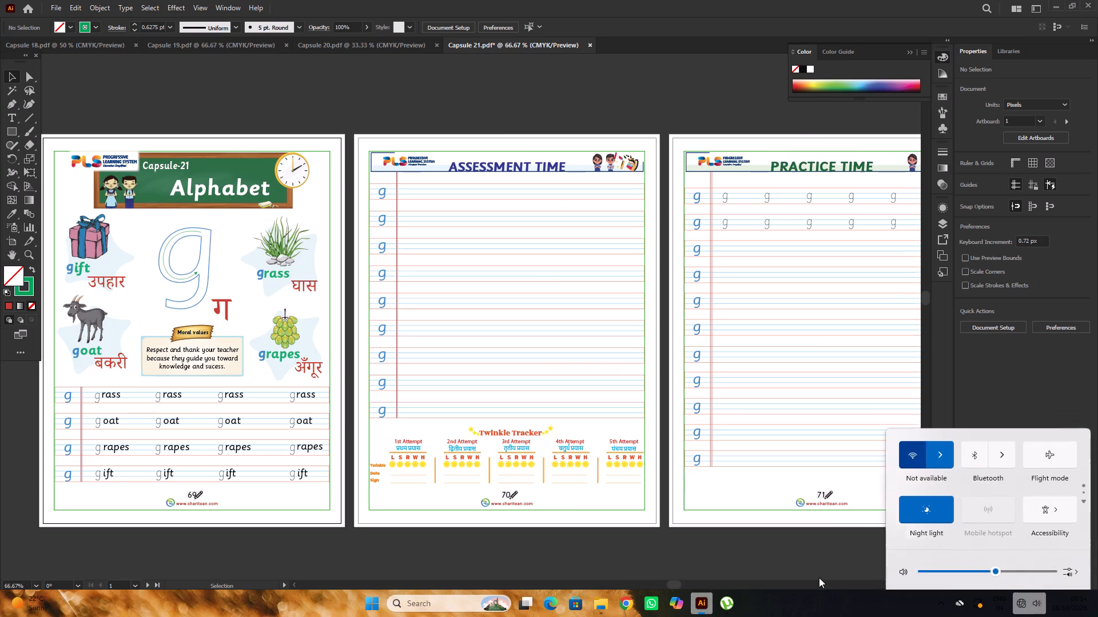
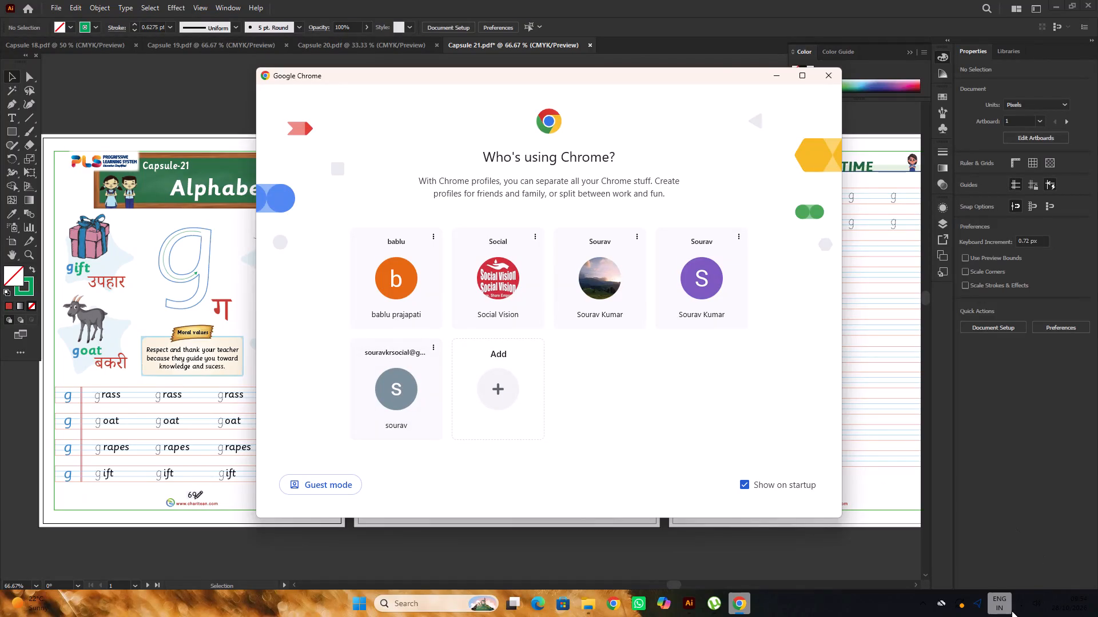
Switch to Google Chrome using the profile with the grey S avatar and maximize its browser window.
click(405, 403)
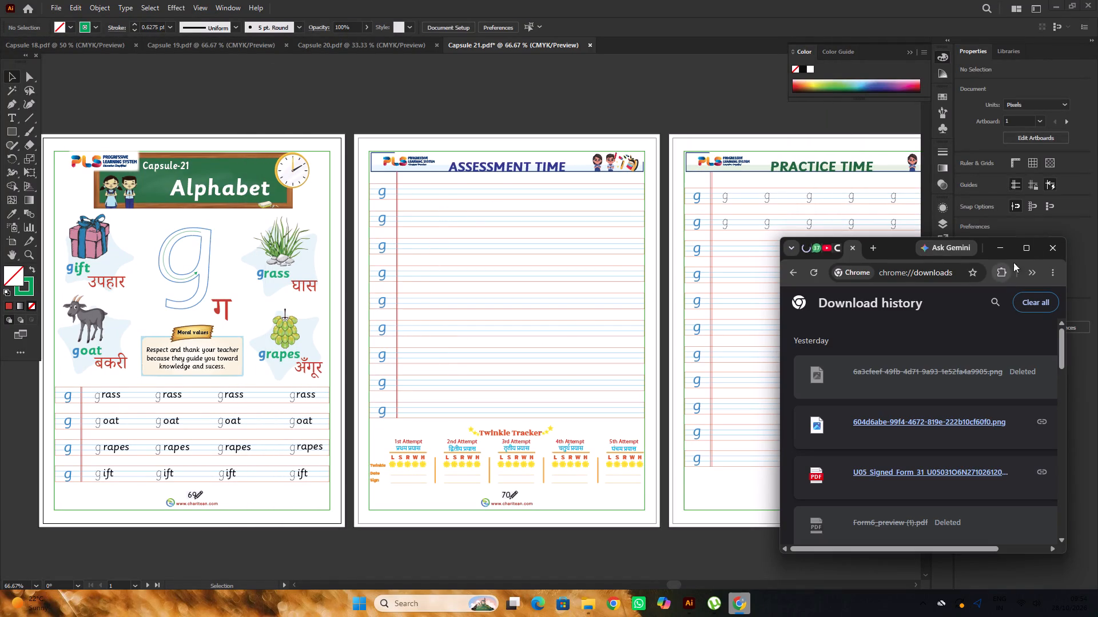
click(1025, 246)
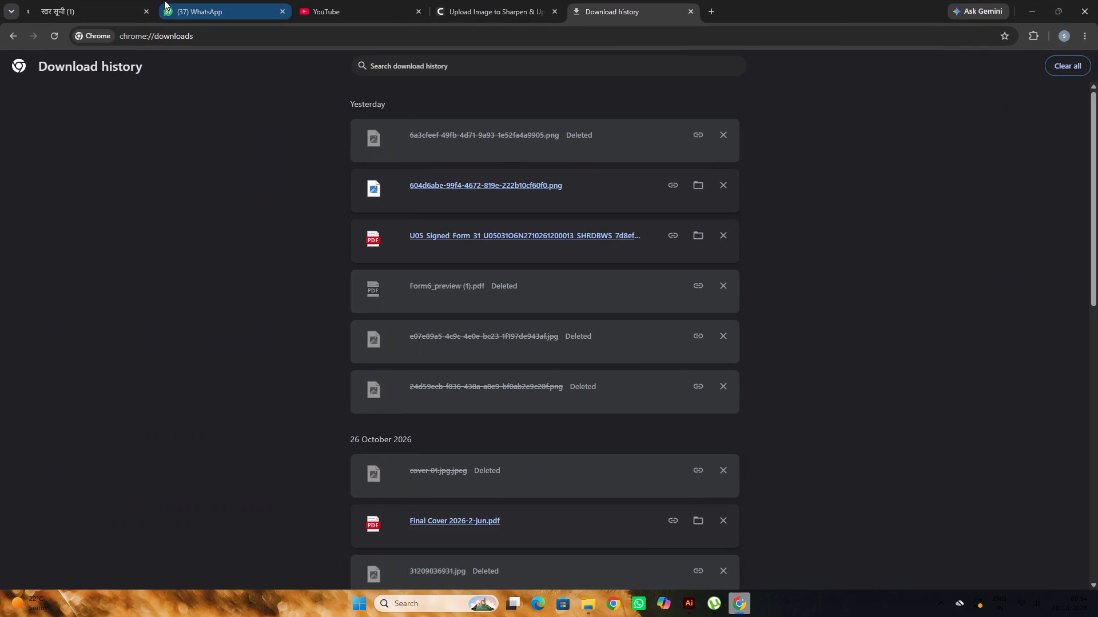